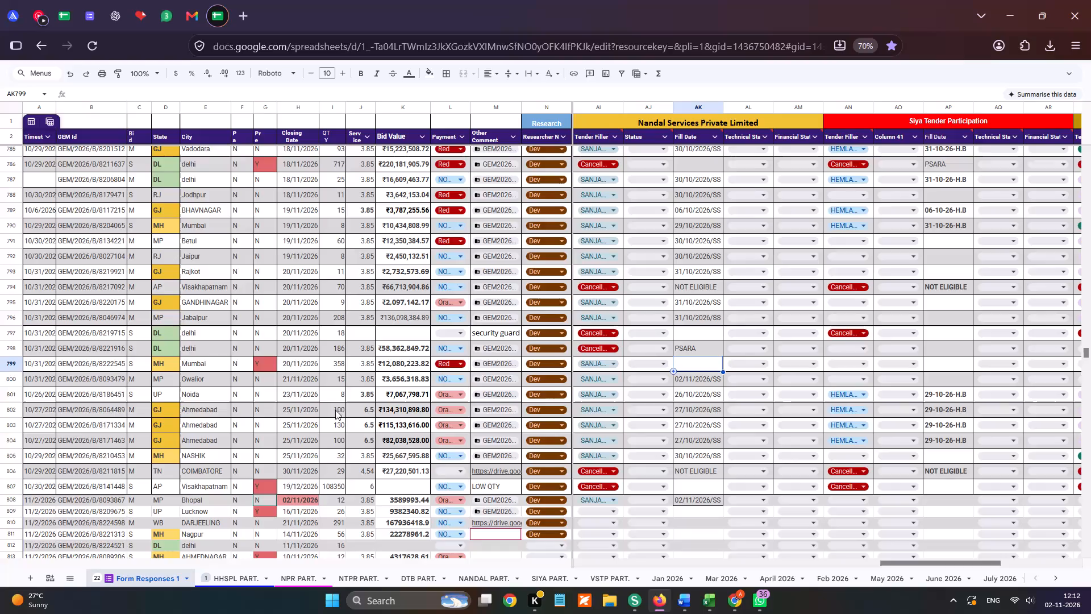
Copy the GEM ID GEM/2026/B/8222545 from row 799 and open that bid's linked Drive folder.
click(14, 366)
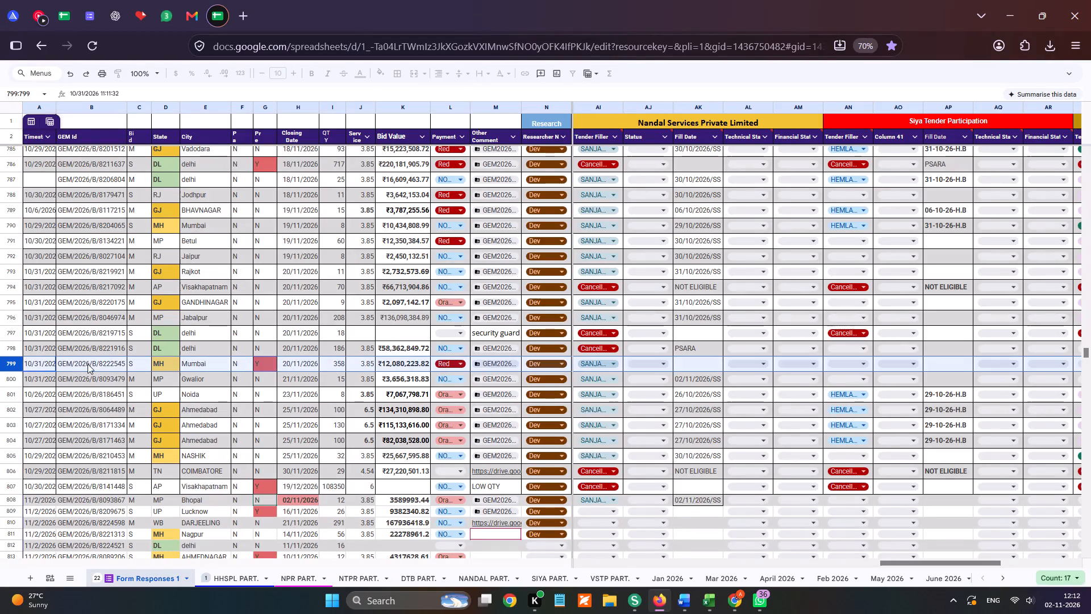
click(88, 364)
key(ctrl+c)
key(ctrl+c)
key(ctrl+c)
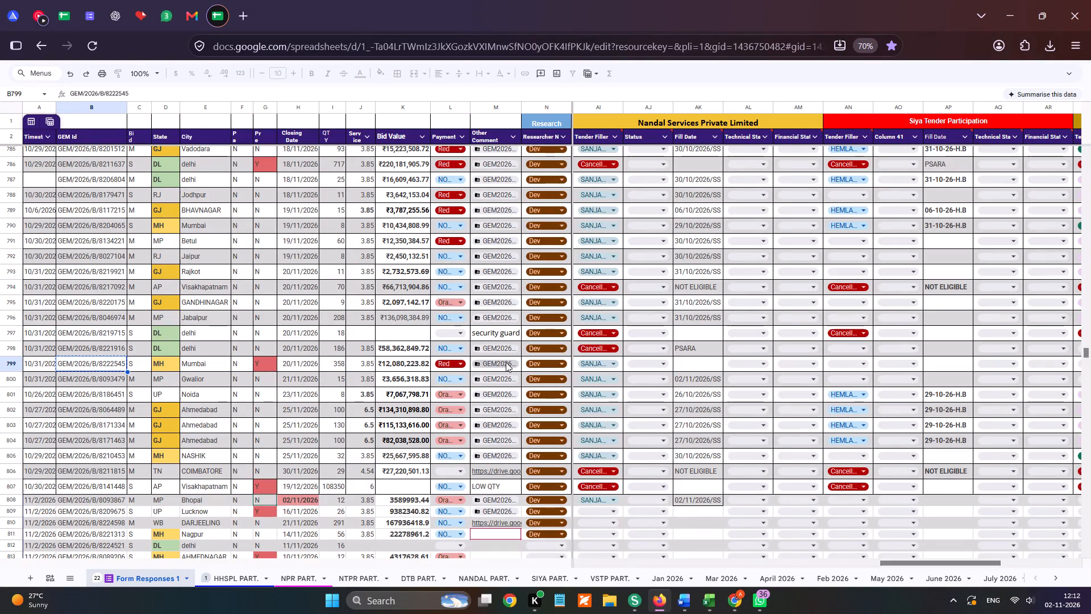
click(542, 386)
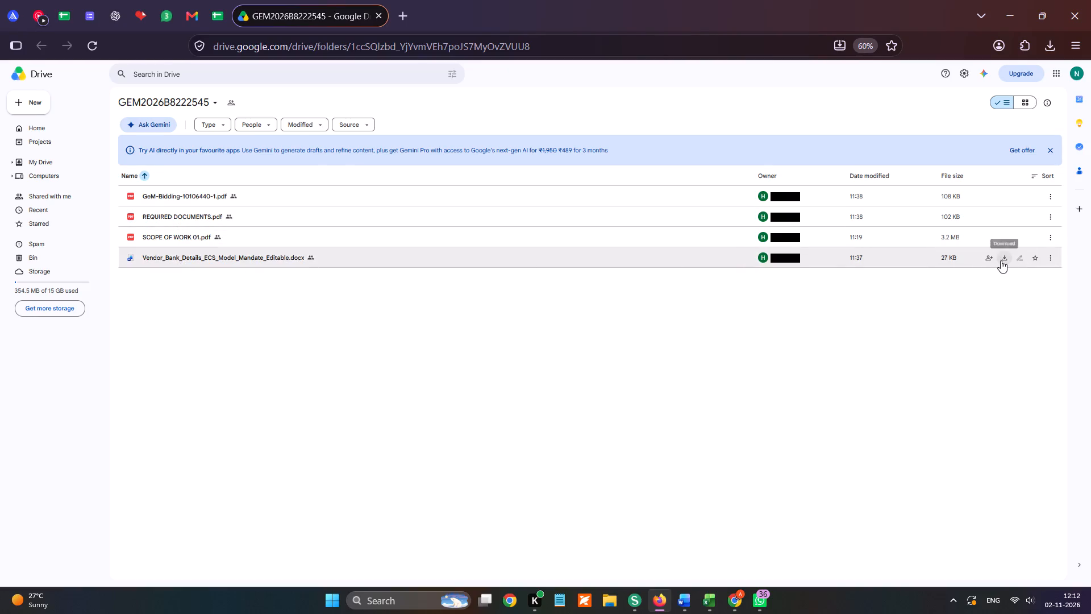
Download Vendor_Bank_Details_ECS_Model_Mandate_Editable.docx from the bid folder.
click(1002, 258)
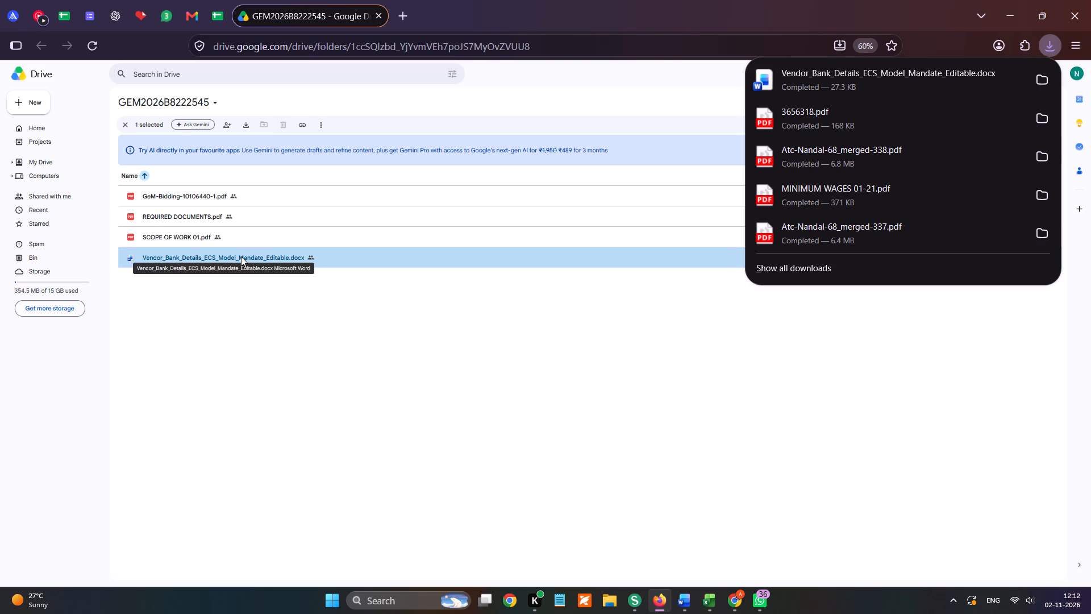
Review the required documents list in REQUIRED DOCUMENTS.pdf and return to the bid folder.
double_click(242, 220)
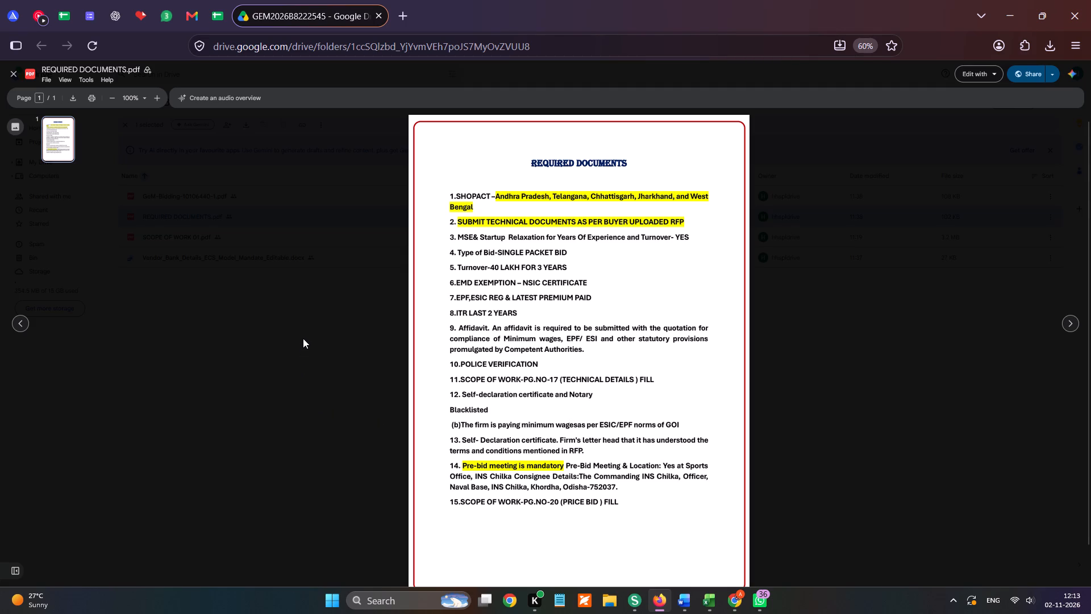
click(303, 338)
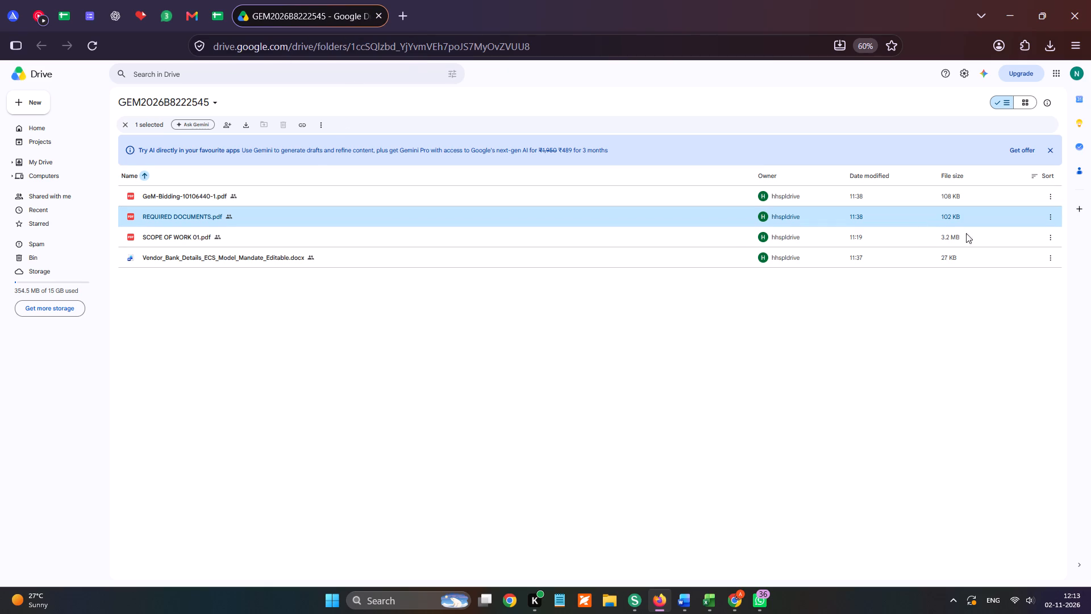
Download SCOPE OF WORK 01.pdf from the bid folder.
click(1005, 236)
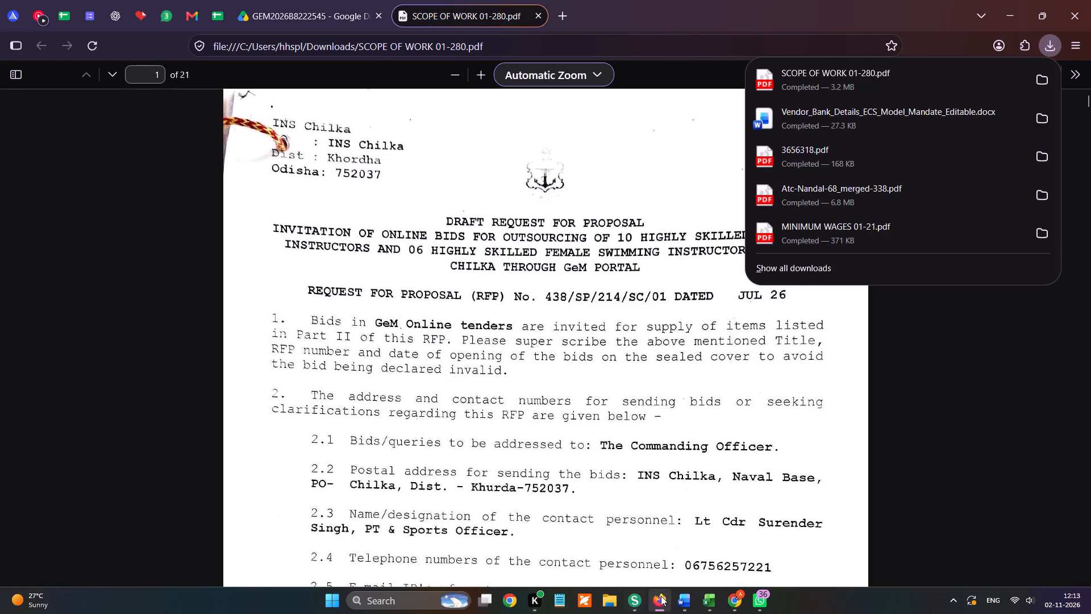
Switch to Sejda PDF Desktop and open SCOPE OF WORK 01-280.pdf from Downloads in the PDF Editor.
click(636, 601)
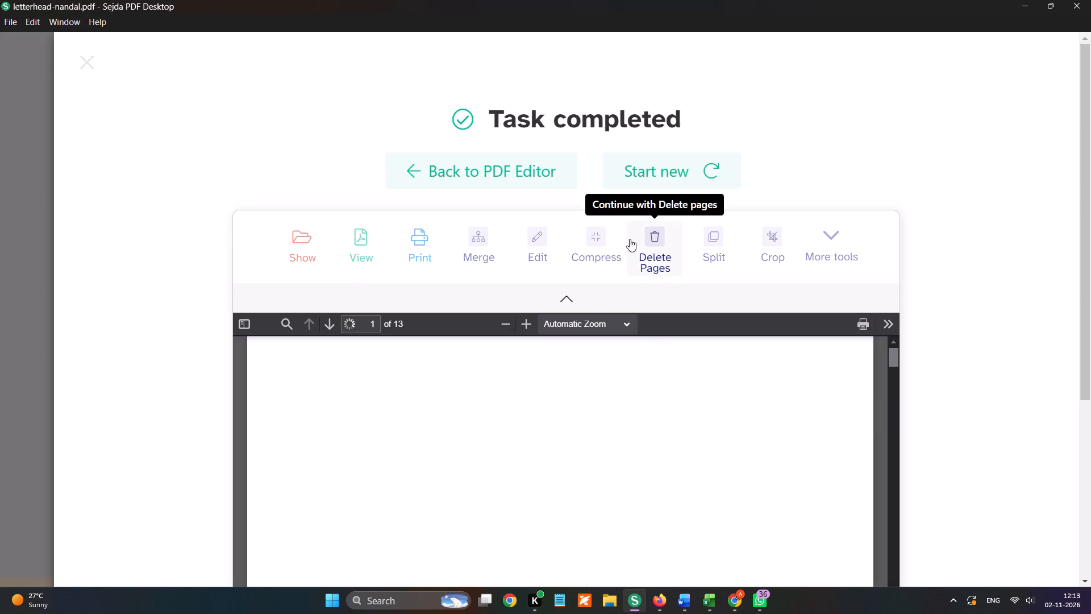
click(634, 182)
click(556, 242)
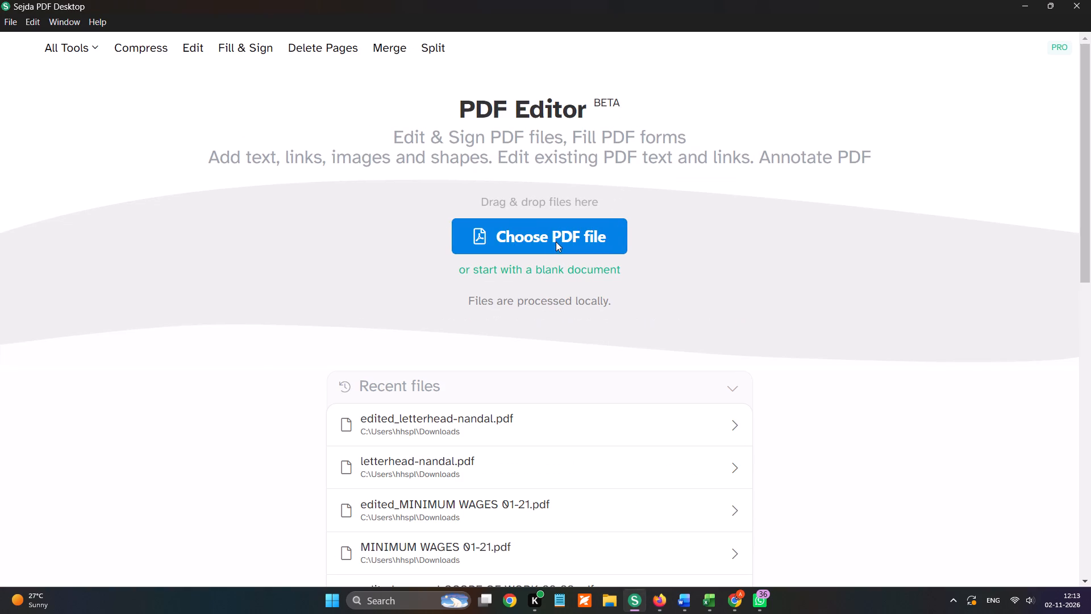
click(85, 139)
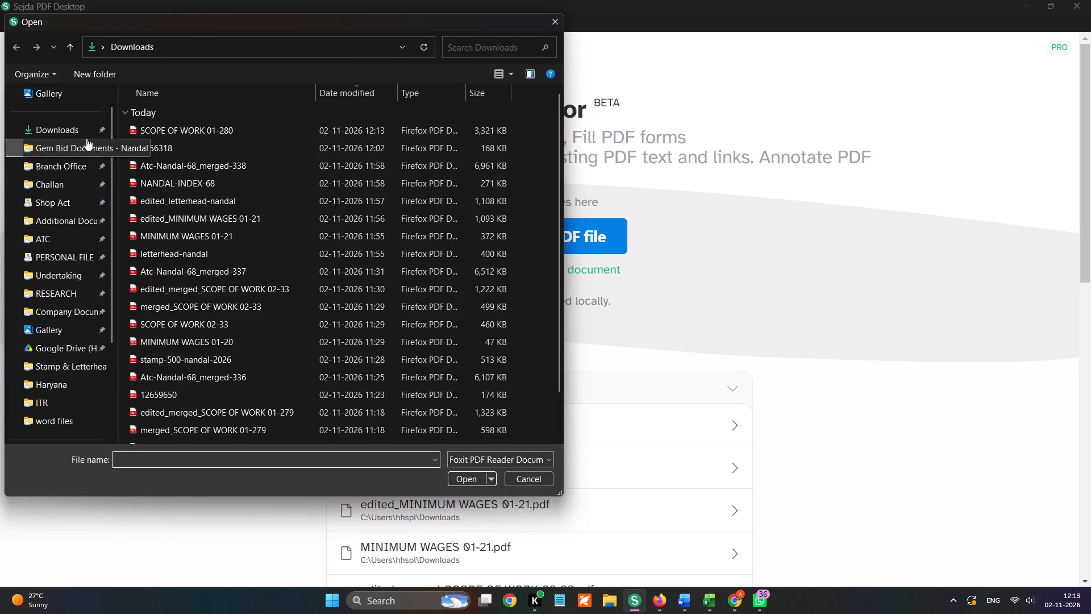
click(88, 136)
double_click(173, 126)
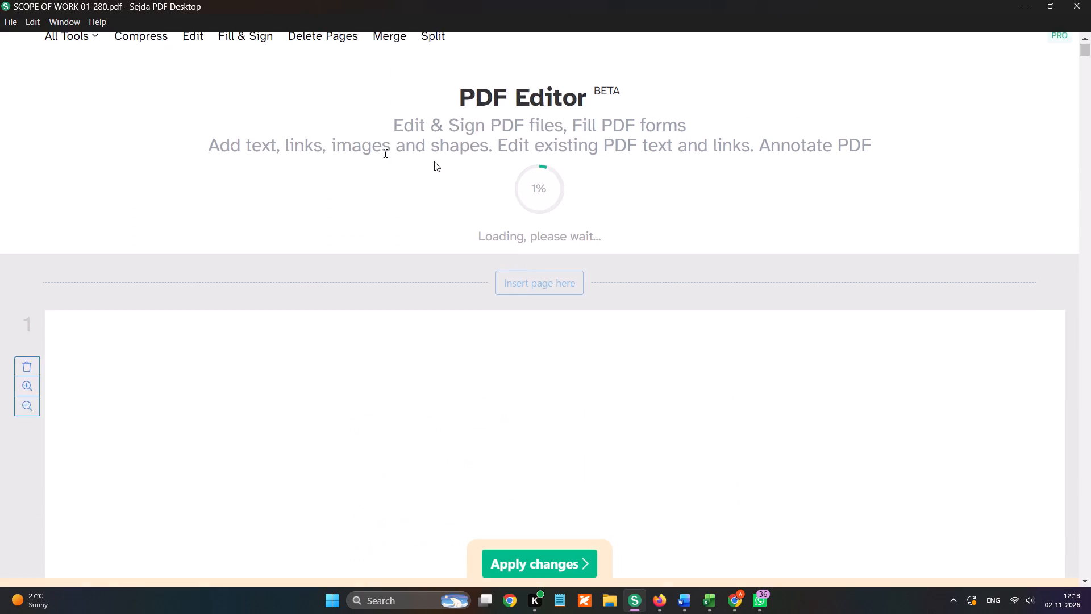
Place the Nandal Services director's signature and the round company seal side by side at the bottom of page 1.
click(520, 51)
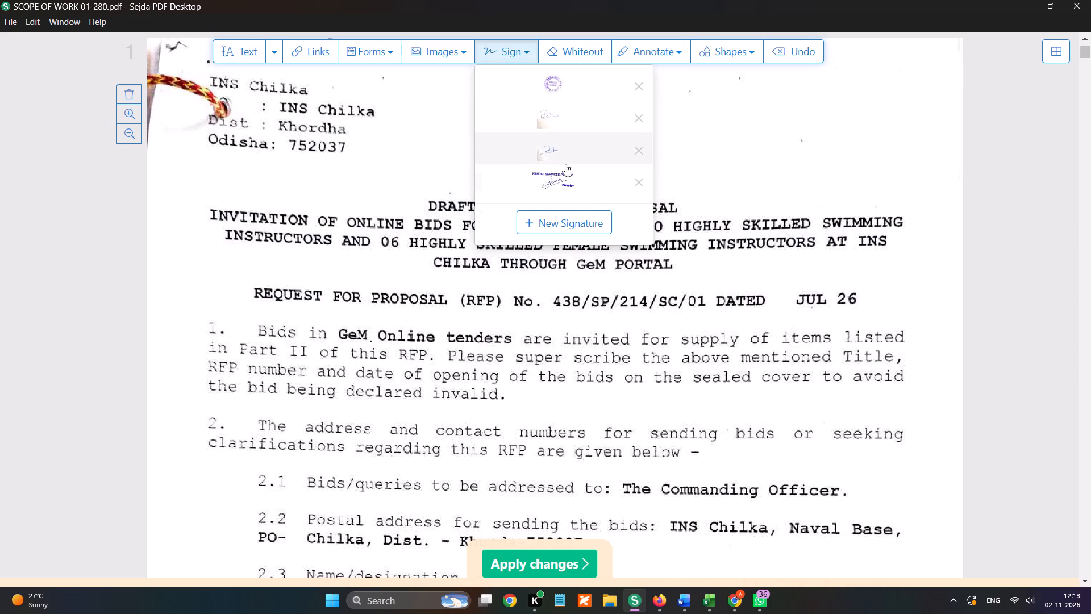
click(561, 170)
scroll(581, 200, down, 5)
click(609, 211)
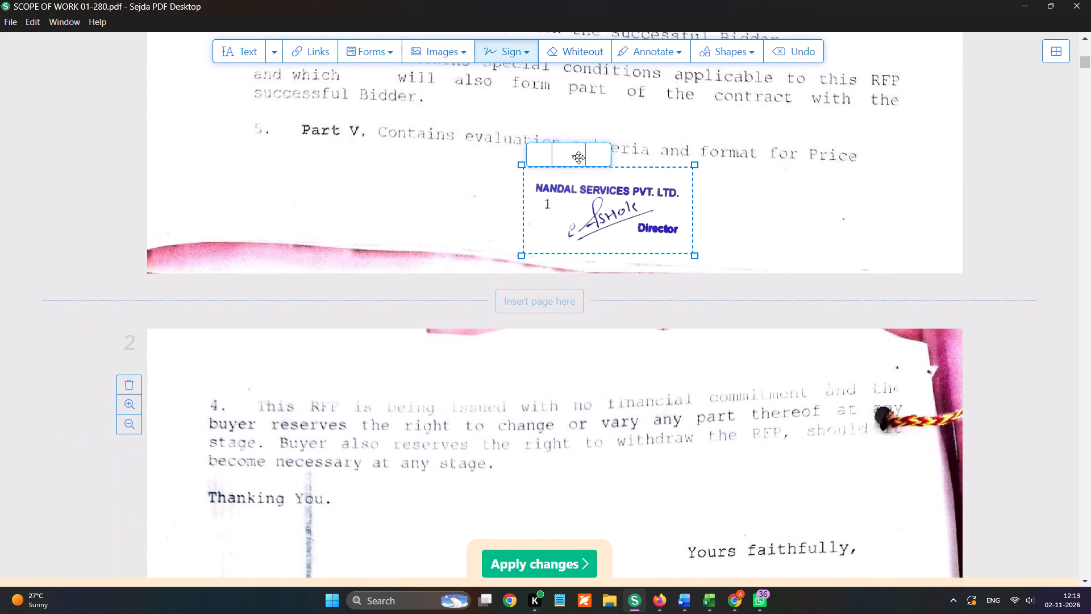
click(520, 47)
click(550, 84)
click(738, 217)
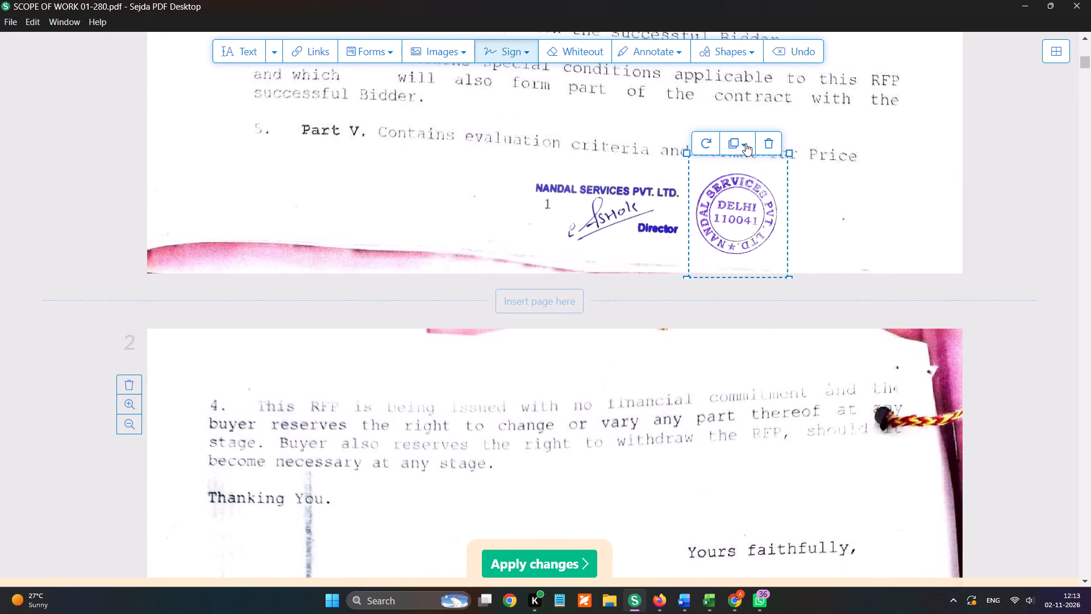
Repeat both the round seal and the director's signature on all pages.
click(746, 143)
click(739, 176)
click(567, 157)
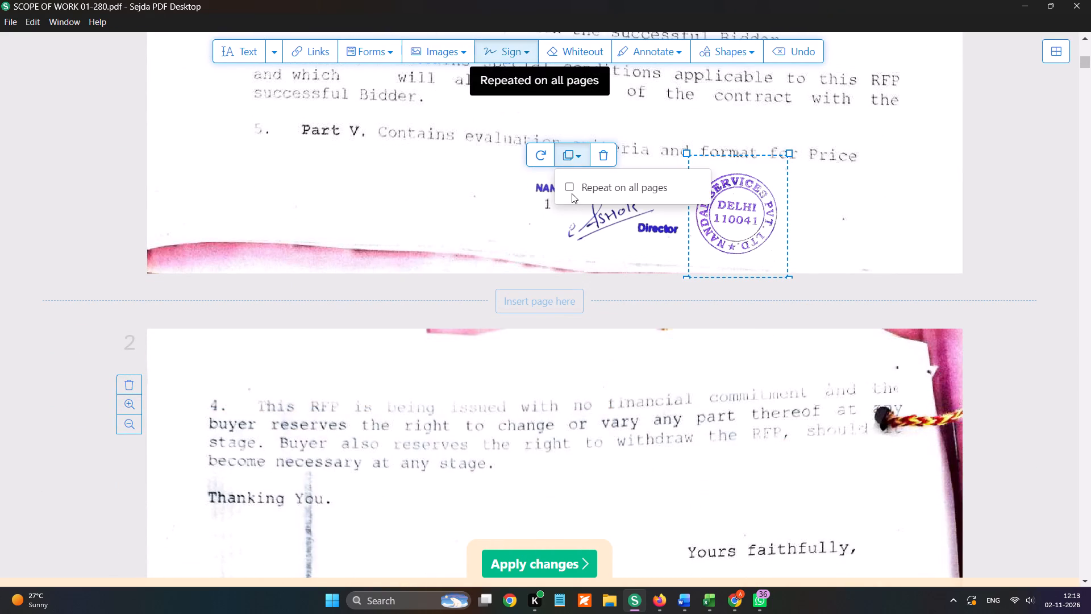
click(572, 193)
click(572, 189)
Replace the repeated signature and seal on page 2 with new copies placed higher, clear of the page's bottom edge.
scroll(582, 202, down, 6)
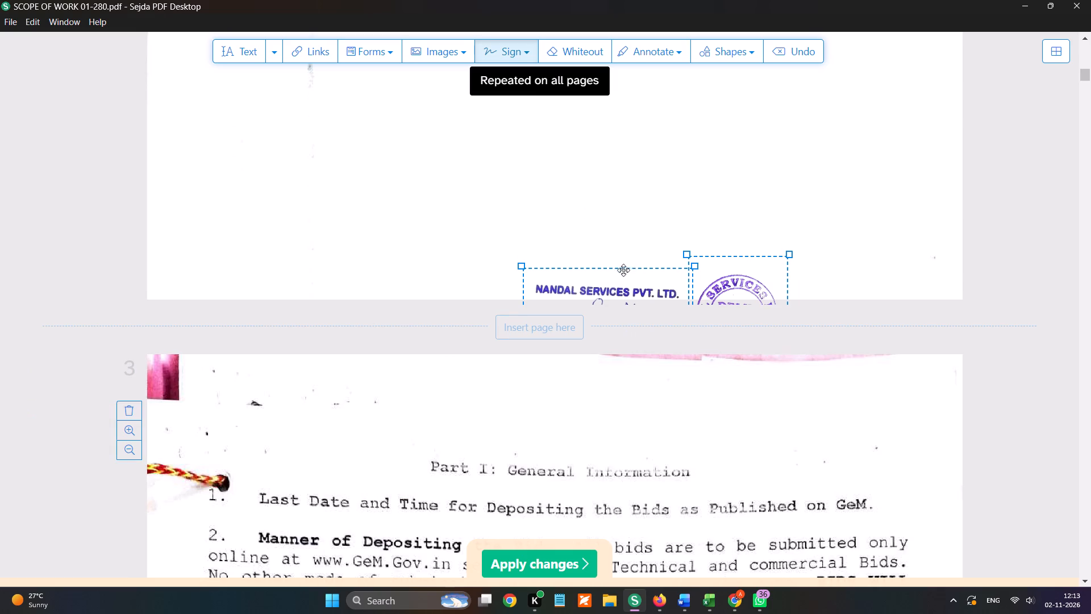
click(608, 259)
click(765, 239)
click(520, 54)
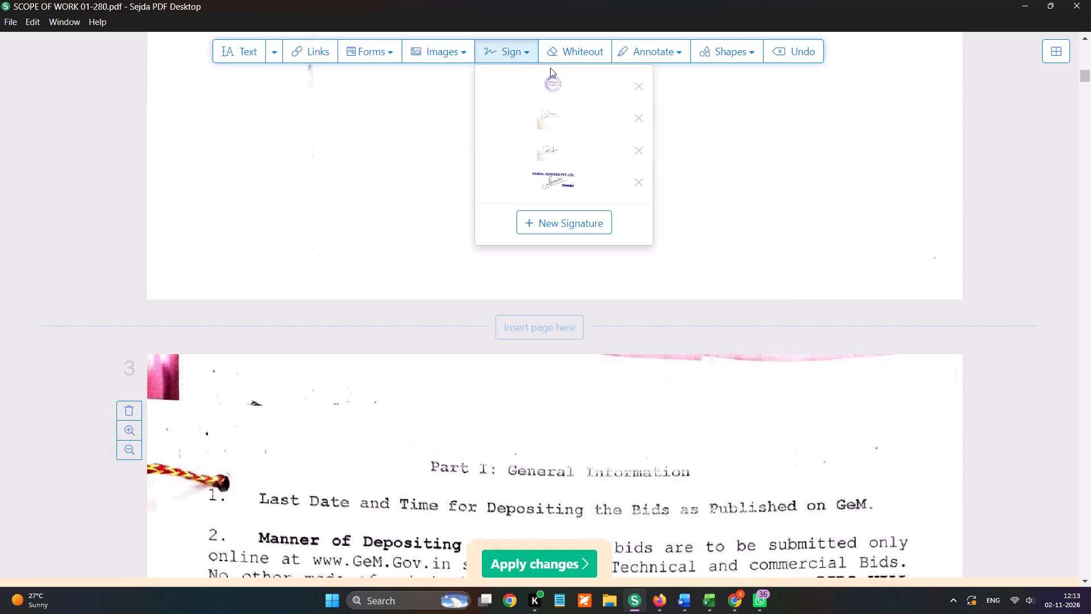
click(570, 190)
click(573, 176)
click(498, 35)
click(527, 56)
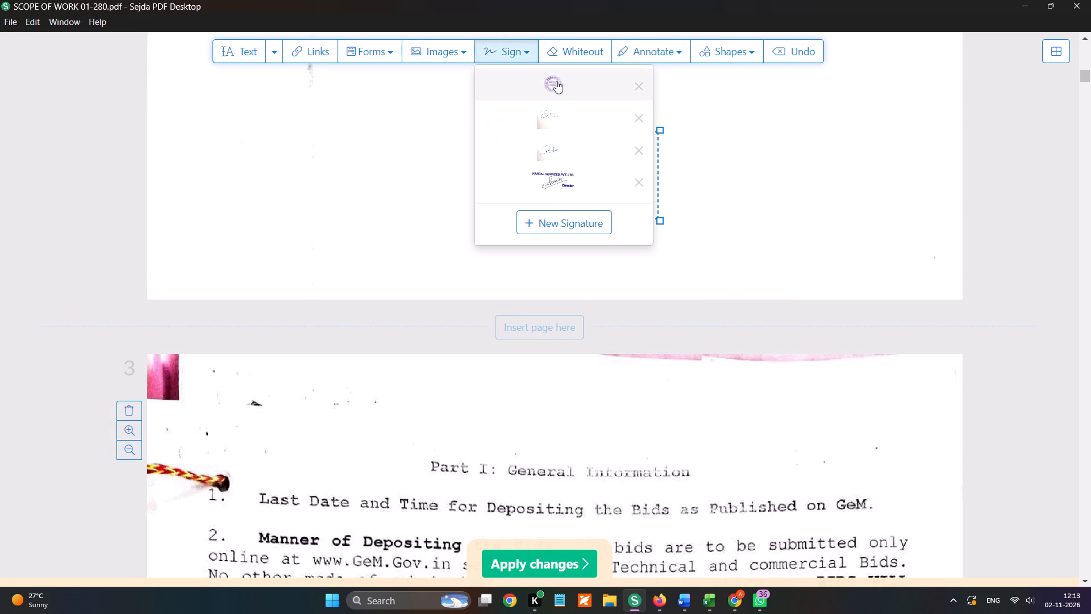
click(556, 81)
click(769, 173)
Check the placement of the repeated signature and seal on the pages from page 3 through page 6.
scroll(766, 193, down, 6)
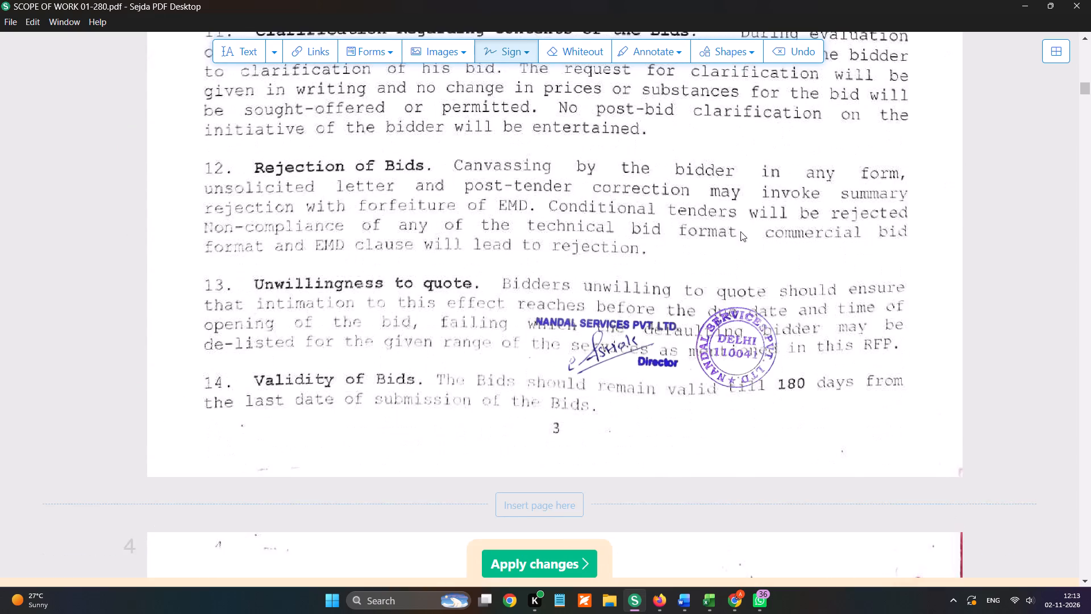
scroll(735, 239, down, 14)
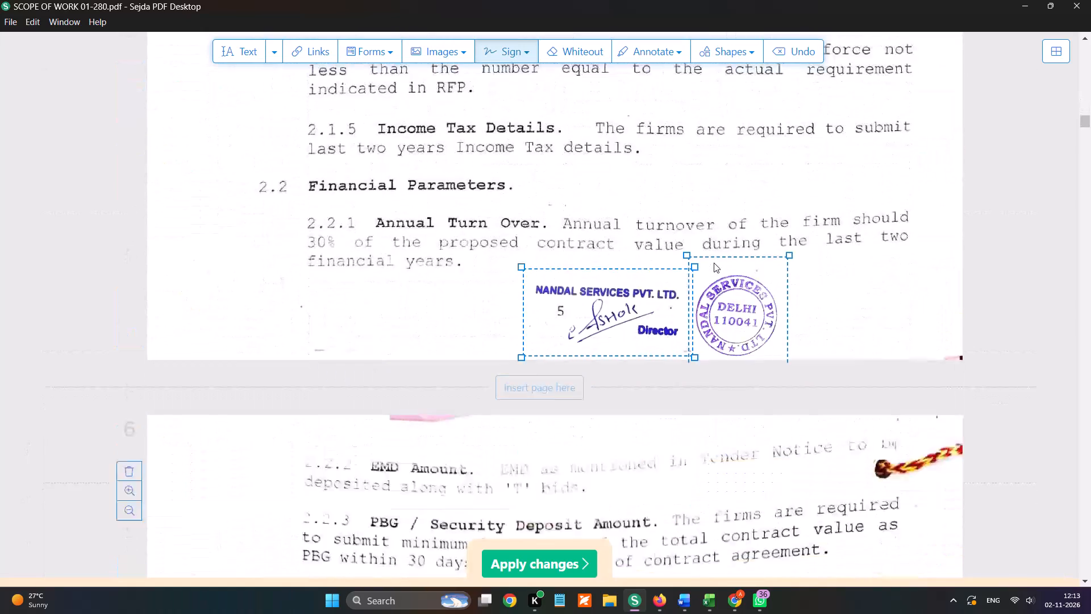
scroll(714, 263, down, 10)
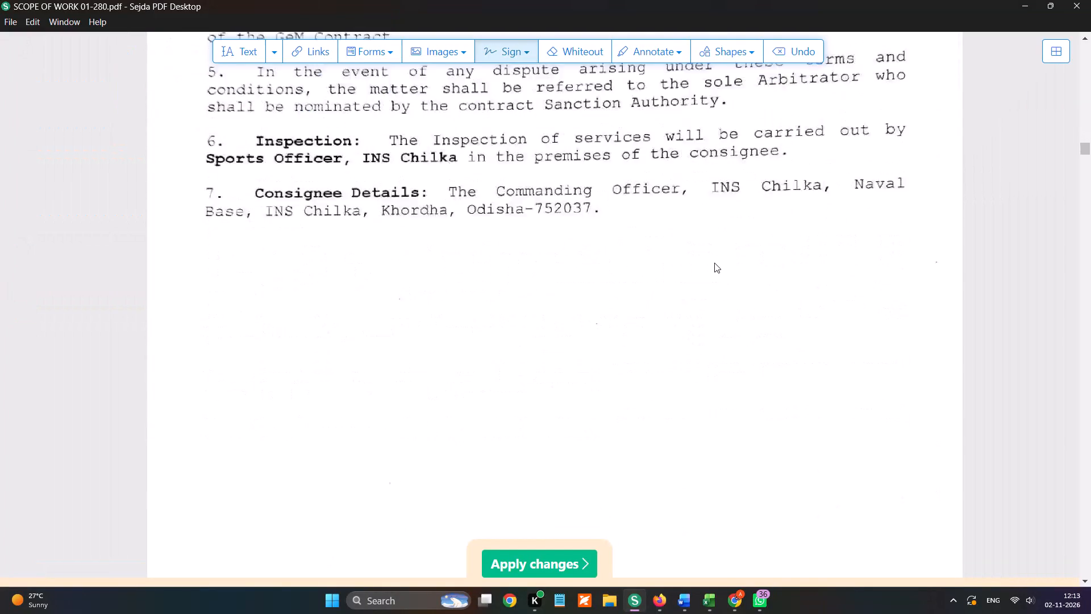
scroll(714, 263, down, 1)
scroll(714, 263, up, 4)
Move the seal and signature at the bottom of page 7 upward so both sit fully on the page.
drag(731, 126, 738, 102)
scroll(732, 225, down, 4)
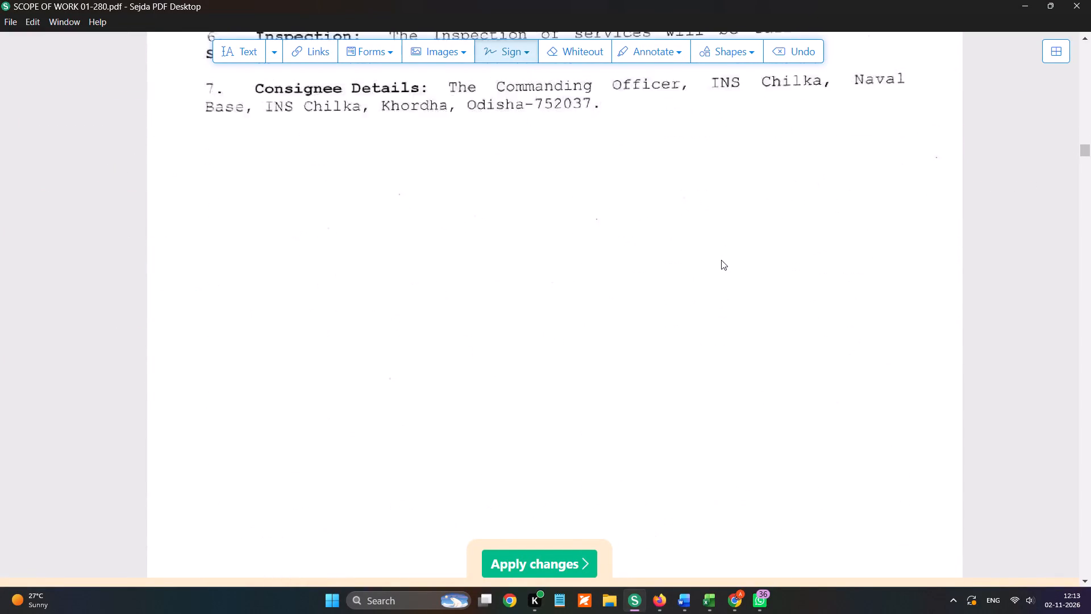
scroll(721, 260, down, 1)
drag(752, 312, 756, 290)
drag(736, 347, 736, 347)
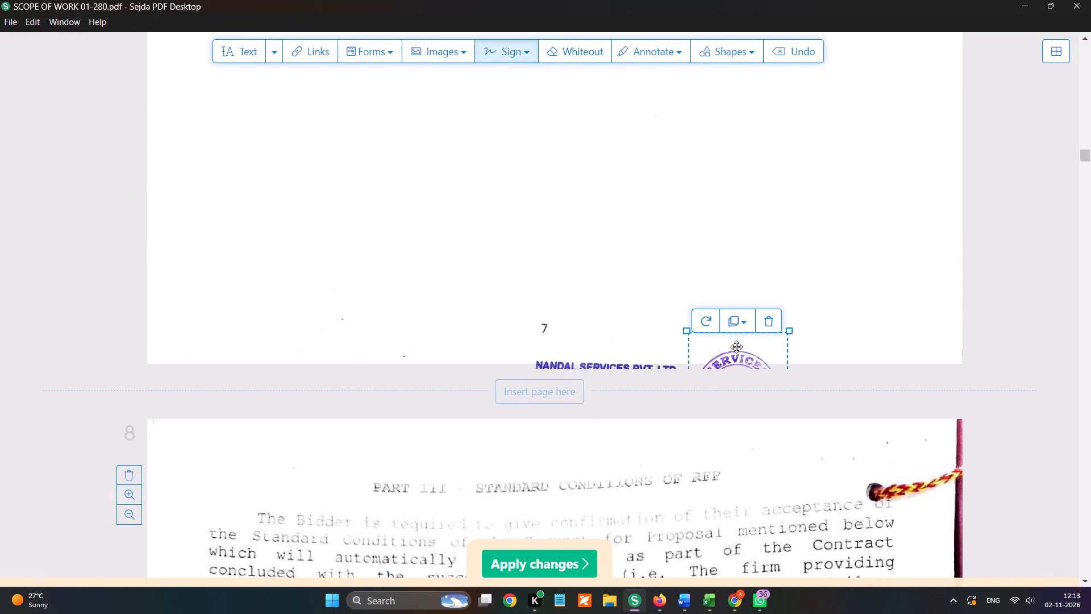
drag(736, 347, 752, 280)
drag(764, 331, 769, 305)
drag(636, 367, 635, 277)
Move the signature and seal on page 9 up off the bottom edge, just below clause 9.1.
scroll(643, 313, down, 6)
scroll(659, 365, down, 3)
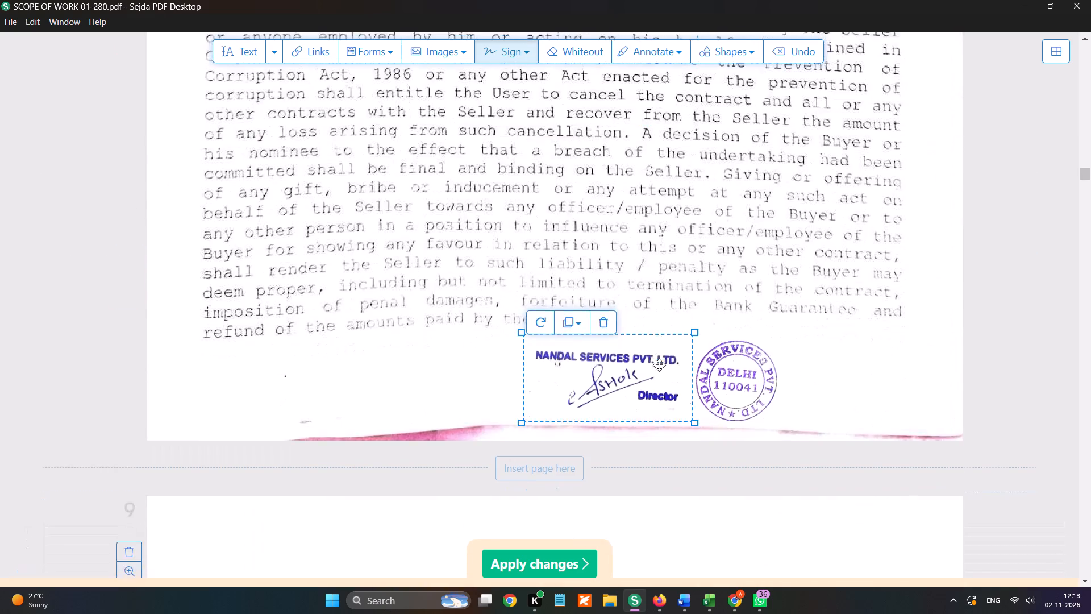
scroll(659, 365, down, 5)
scroll(677, 354, up, 2)
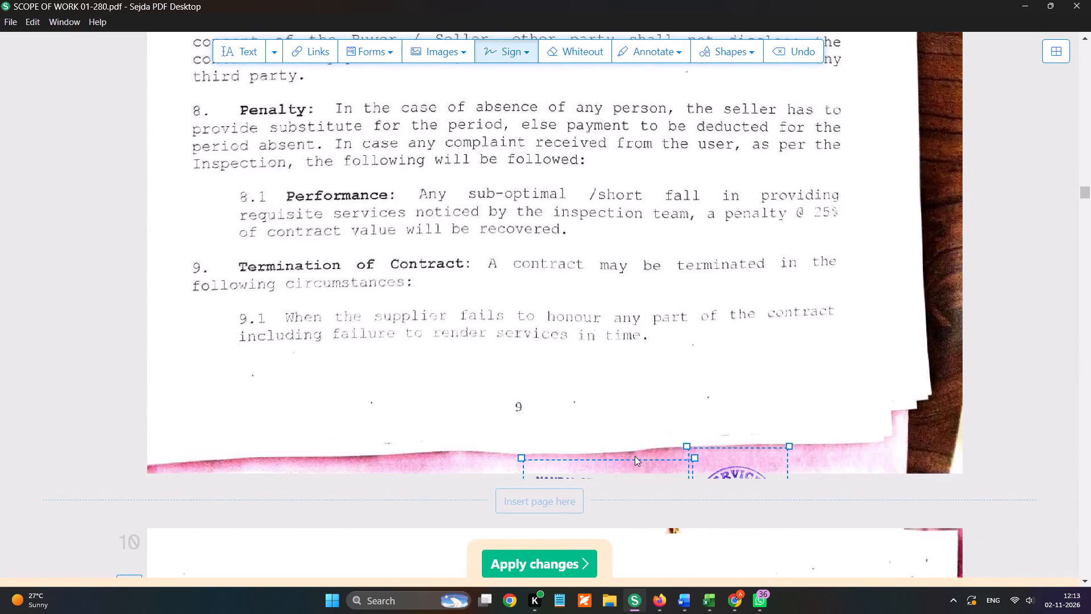
drag(632, 461, 620, 343)
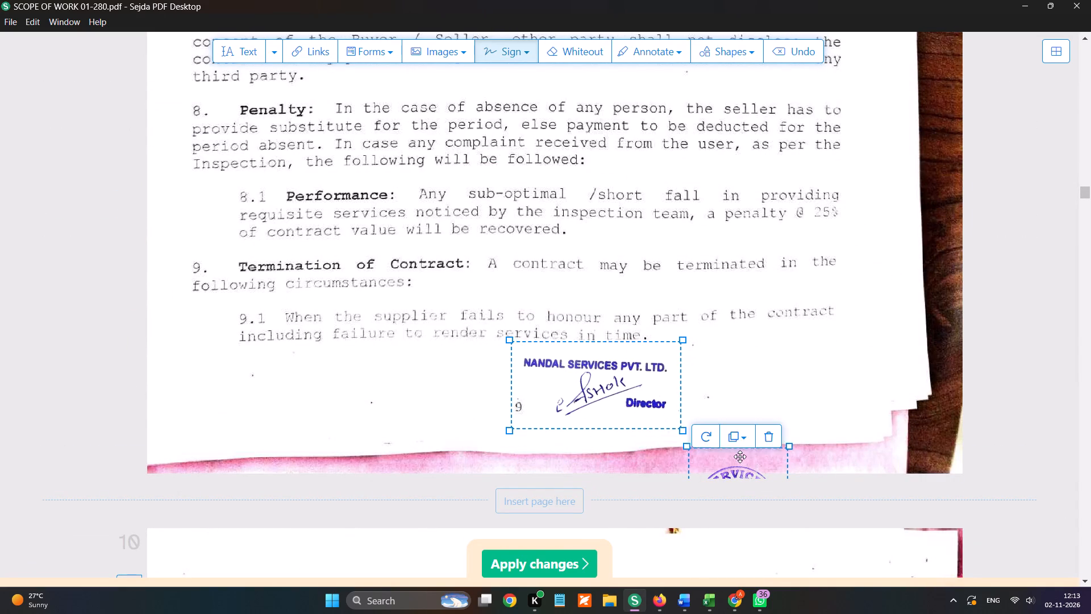
drag(740, 457, 764, 349)
Move the seal and signature on page 11 up from the bottom edge into the blank area.
scroll(752, 400, down, 7)
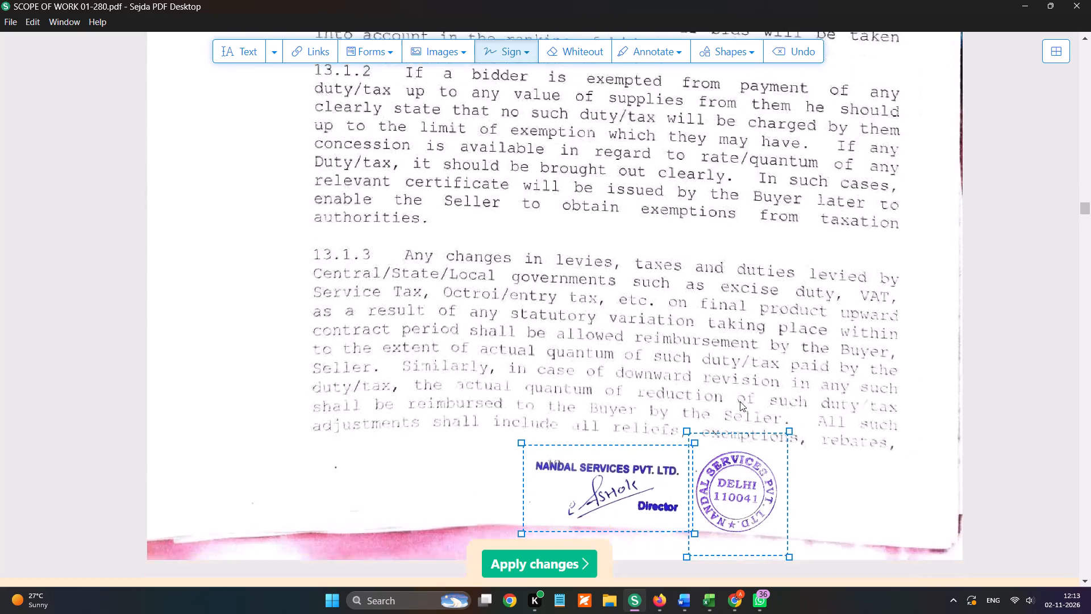
scroll(740, 401, down, 7)
scroll(732, 361, up, 1)
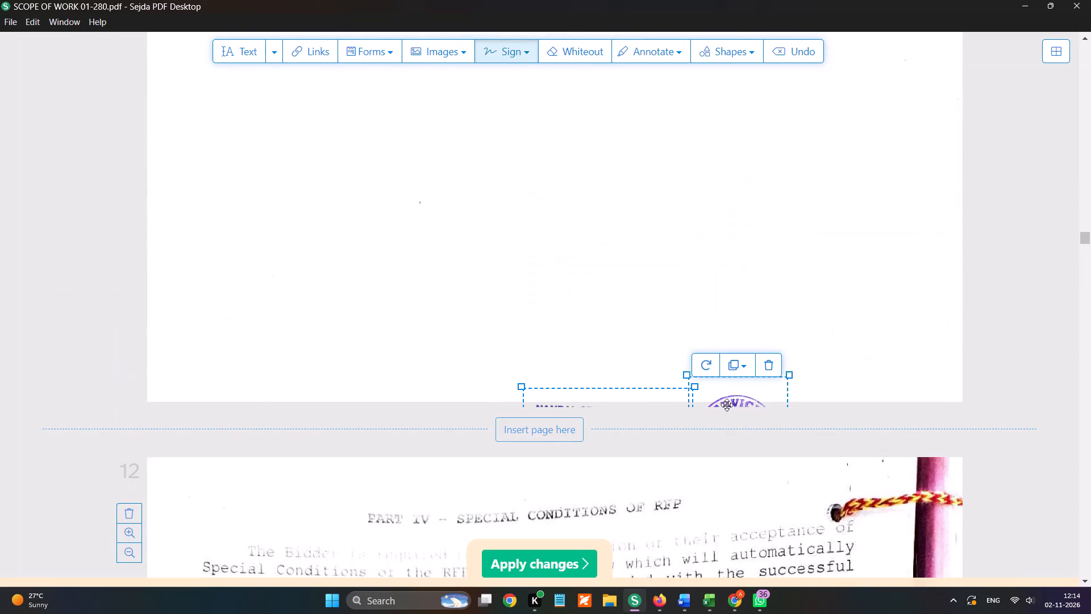
drag(738, 403, 740, 310)
drag(622, 404, 621, 324)
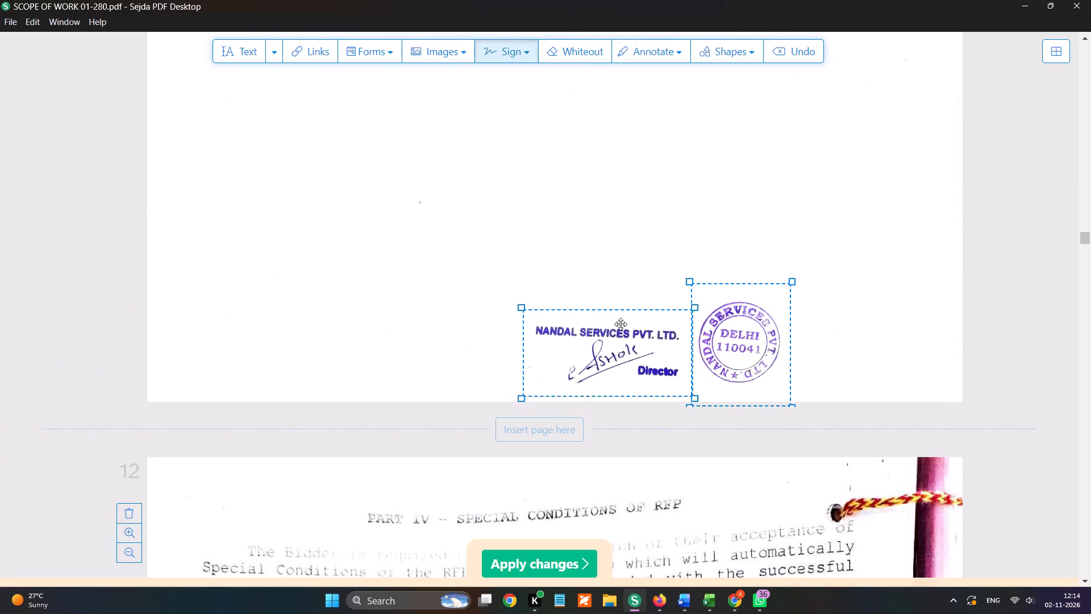
drag(621, 324, 619, 323)
Move the seal and signature on page 12 up from the bottom edge, beside the page number.
scroll(640, 352, down, 7)
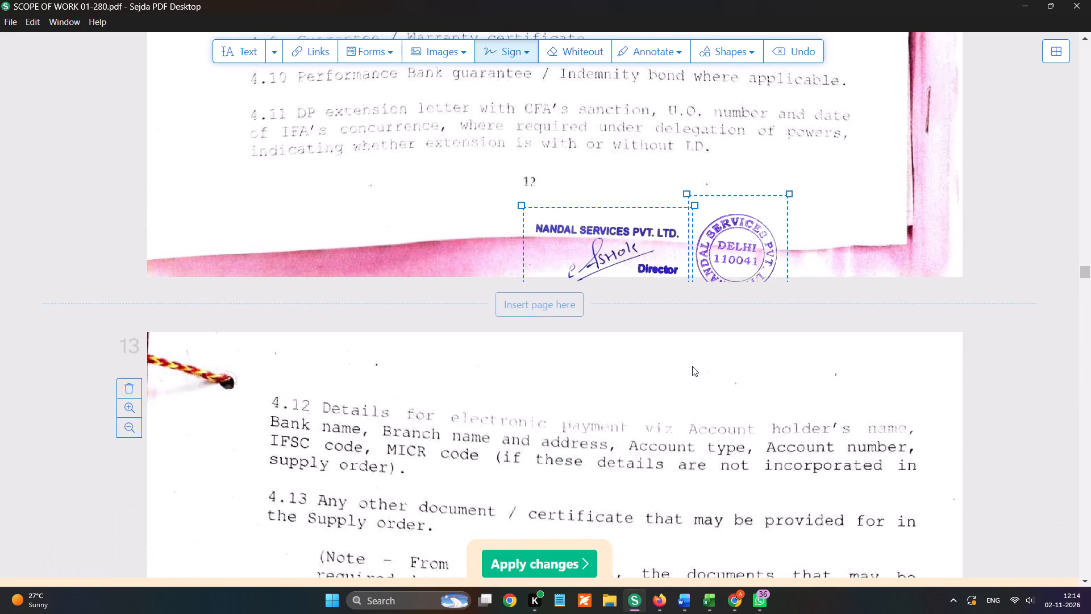
drag(739, 279, 755, 235)
drag(647, 264, 650, 225)
Adjust the signature on page 13 slightly and shift its seal up and to the right, away from the bottom edge.
scroll(663, 298, down, 4)
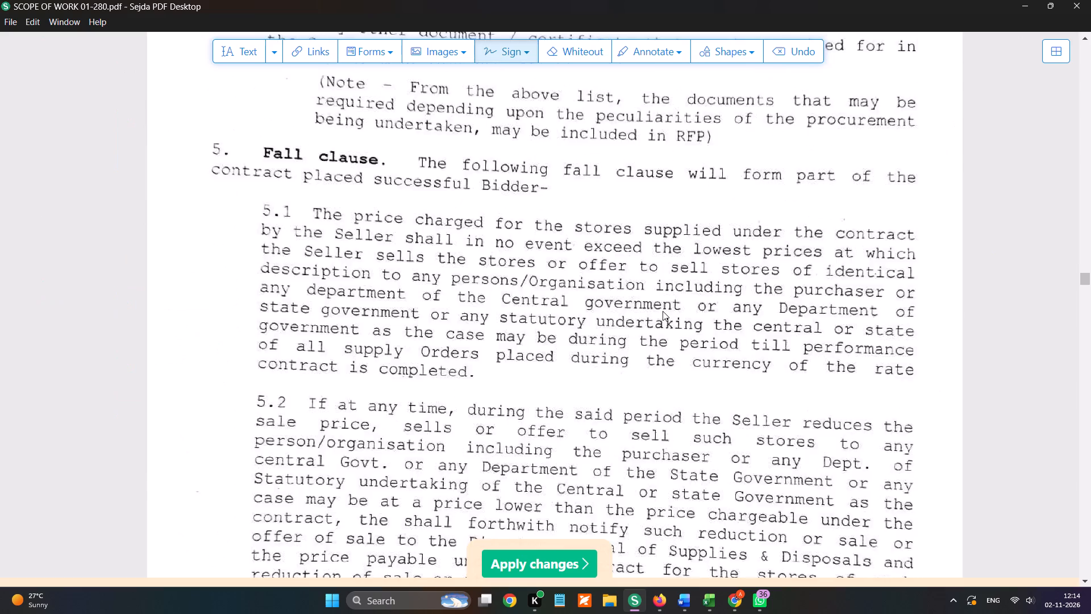
scroll(663, 311, down, 2)
drag(664, 303, 665, 296)
drag(728, 308, 745, 277)
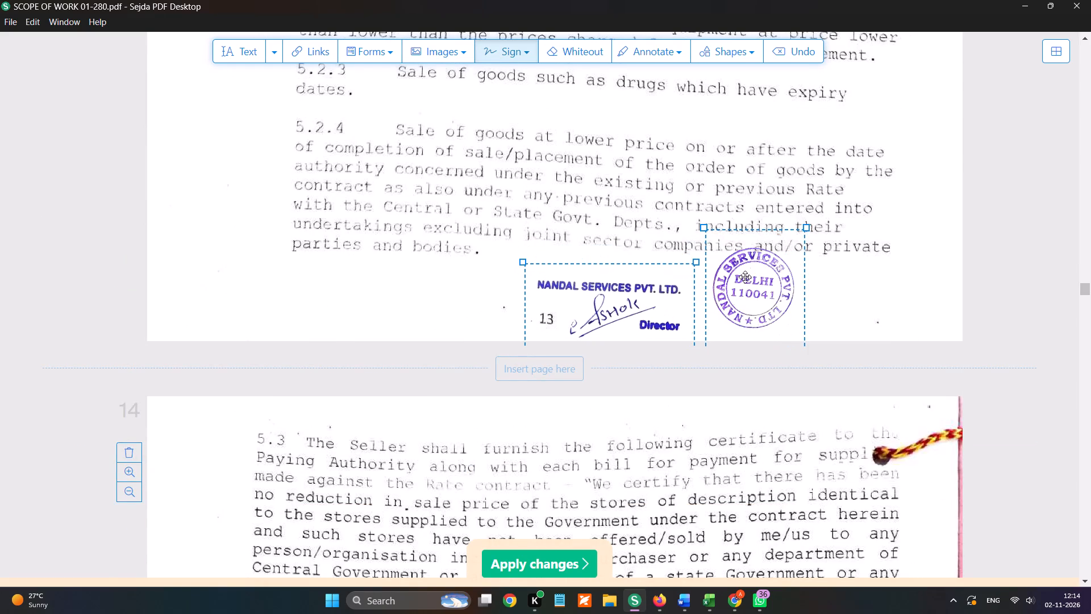
Move the seal and signature on page 15 up from the bottom edge into the blank area.
scroll(721, 346, down, 6)
scroll(690, 399, down, 6)
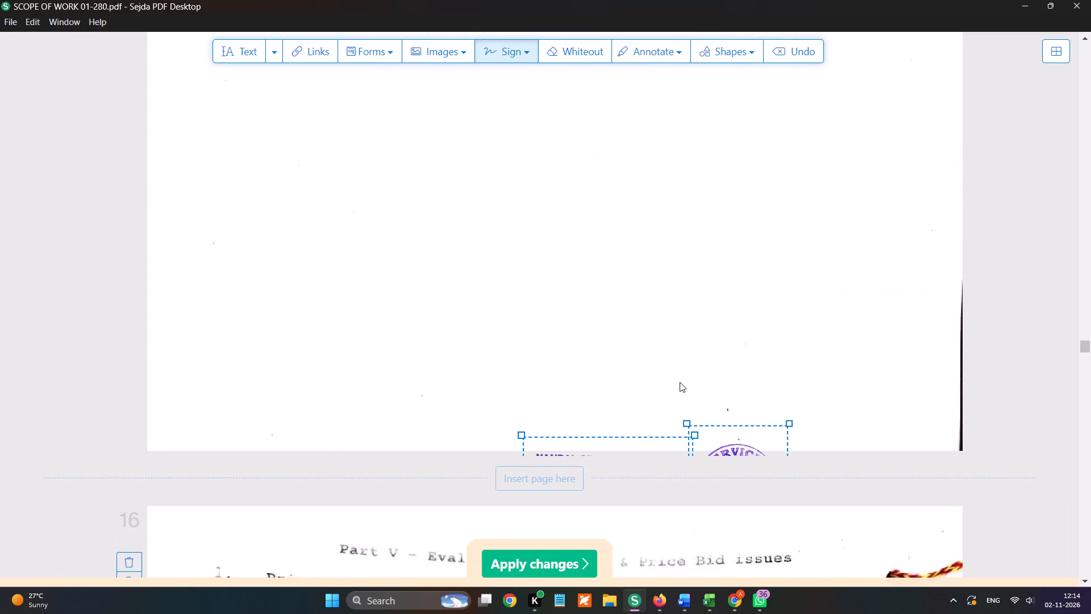
drag(741, 435, 771, 323)
drag(638, 446, 643, 413)
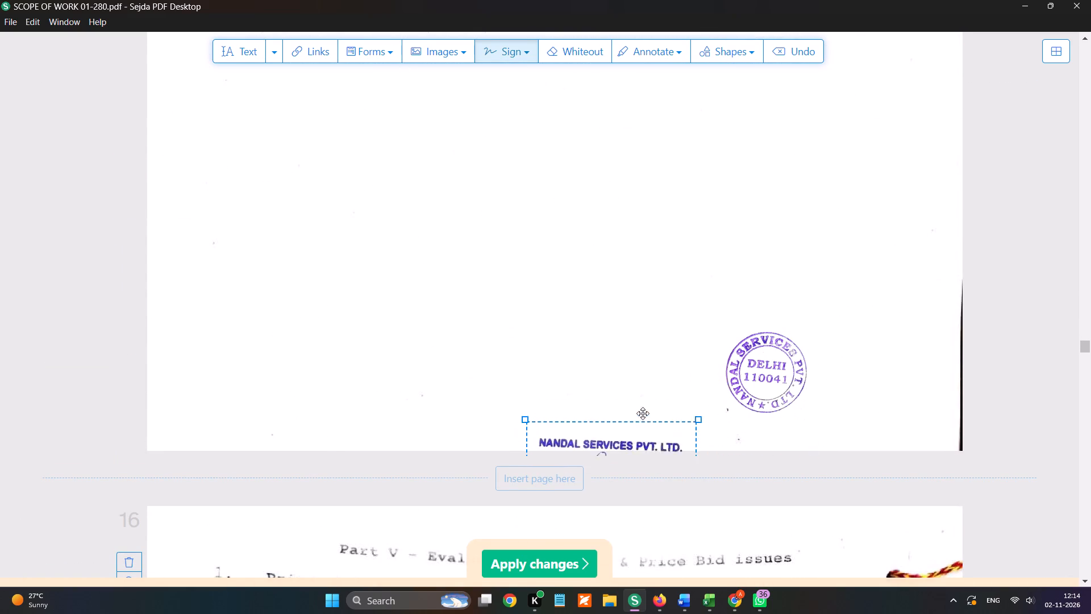
drag(643, 413, 643, 350)
Move the signature and seal on page 16 up from the bottom edge into the blank area below the text.
scroll(656, 399, down, 7)
drag(624, 279, 624, 221)
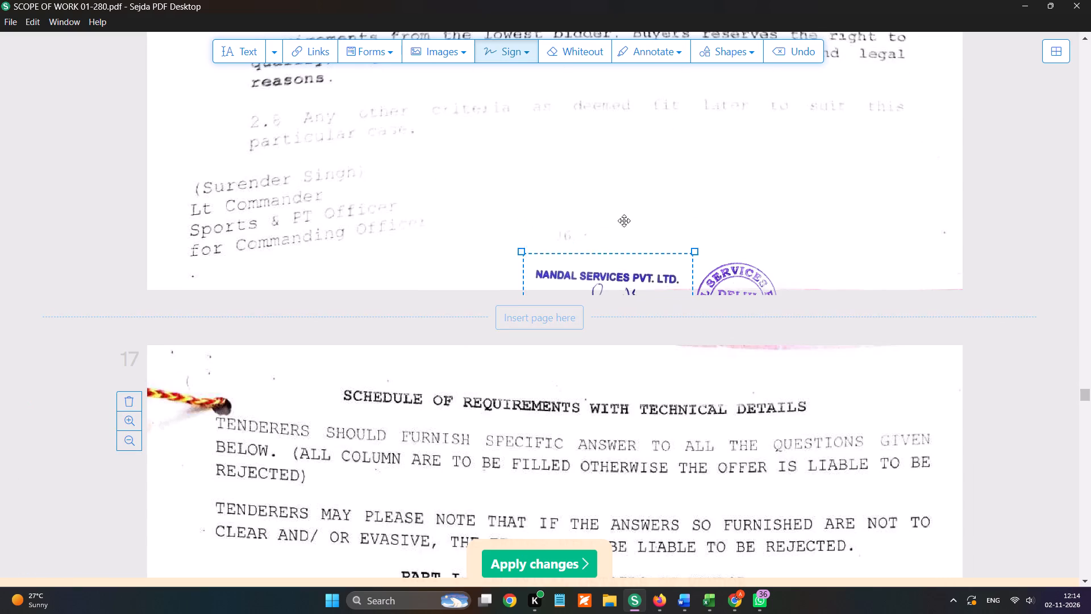
drag(624, 221, 622, 175)
drag(731, 259, 773, 149)
Move the signature and seal on page 18 slightly up, away from the bottom edge.
scroll(727, 285, down, 6)
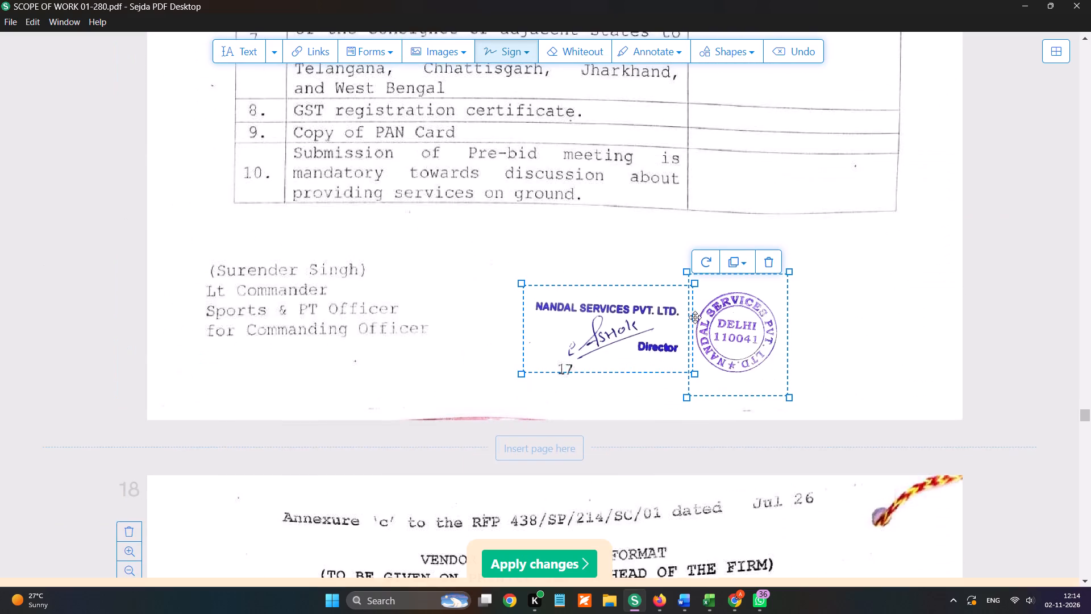
scroll(671, 363, down, 6)
drag(629, 434, 632, 406)
drag(751, 434, 762, 394)
Shift the seal on page 20 slightly up and to the right of the signature.
scroll(746, 435, down, 6)
scroll(685, 362, down, 2)
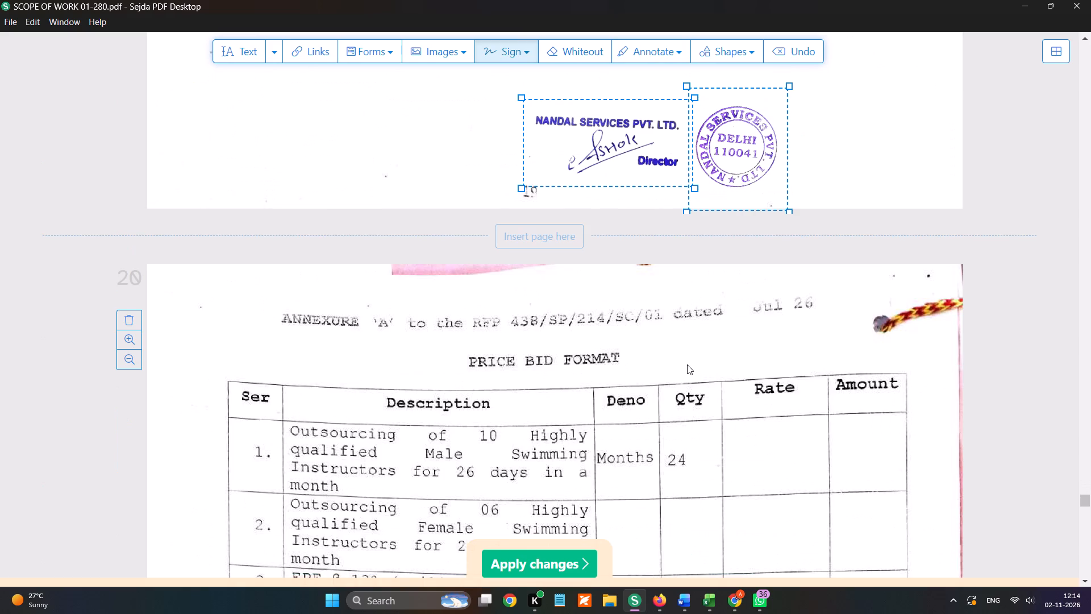
scroll(689, 363, down, 6)
drag(742, 262, 755, 242)
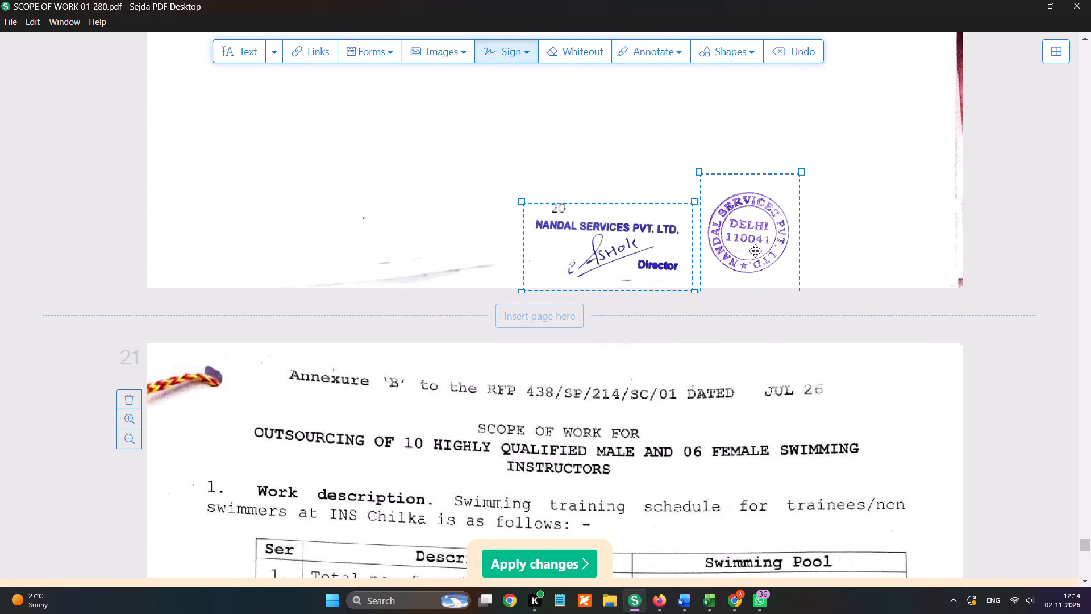
Apply the changes and save the stamped PDF in Downloads as edited_SCOPE OF WORK 01-280.
scroll(739, 323, down, 12)
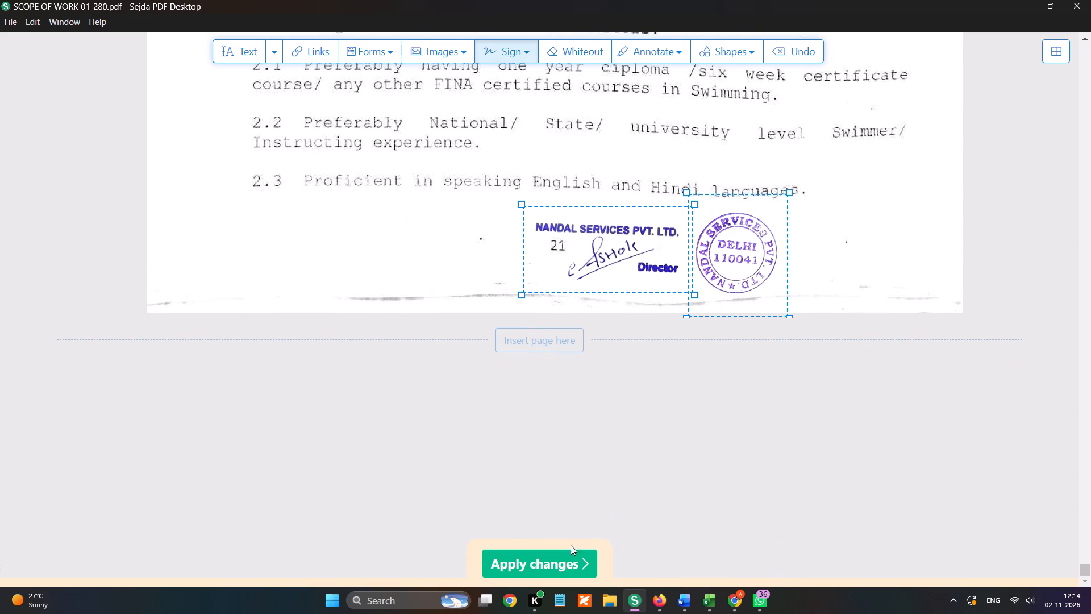
click(555, 555)
scroll(97, 183, up, 4)
click(85, 155)
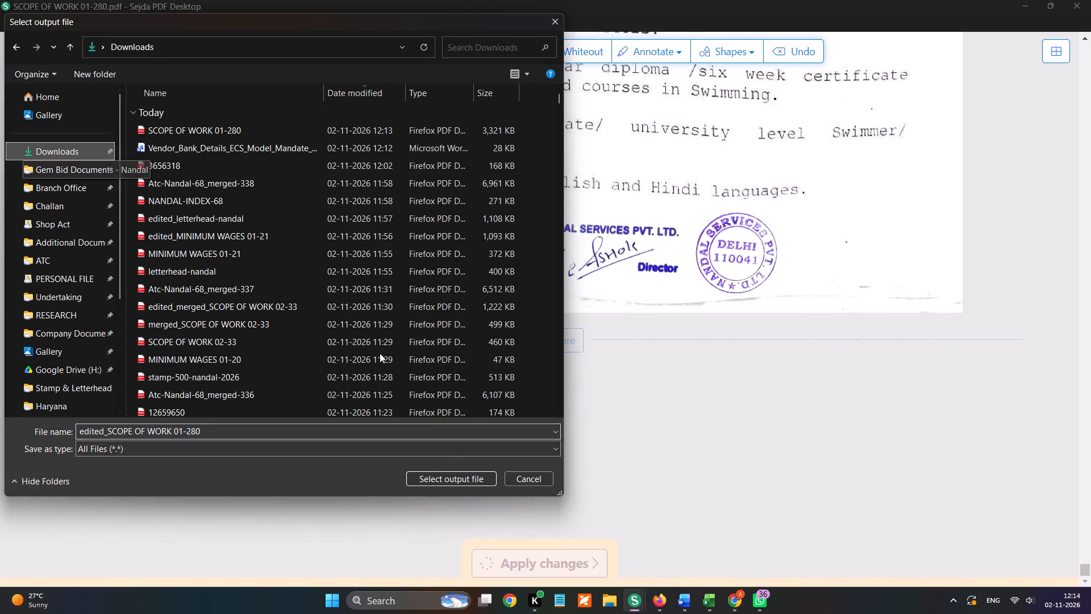
click(463, 476)
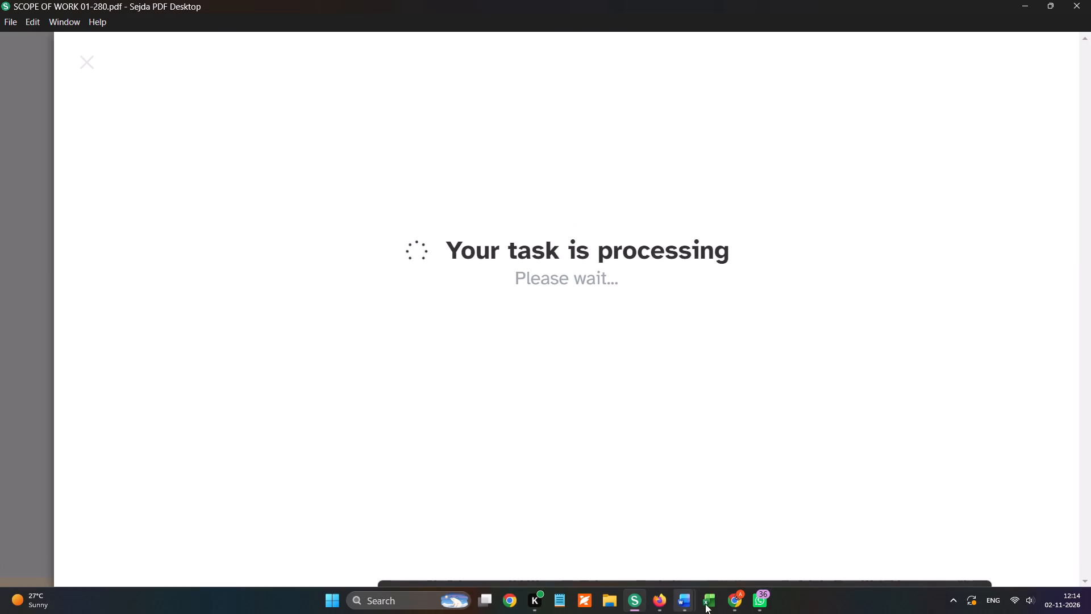
Switch to Firefox and start a new iLovePDF merge with edited_SCOPE OF WORK 01-280.pdf from Downloads.
click(667, 603)
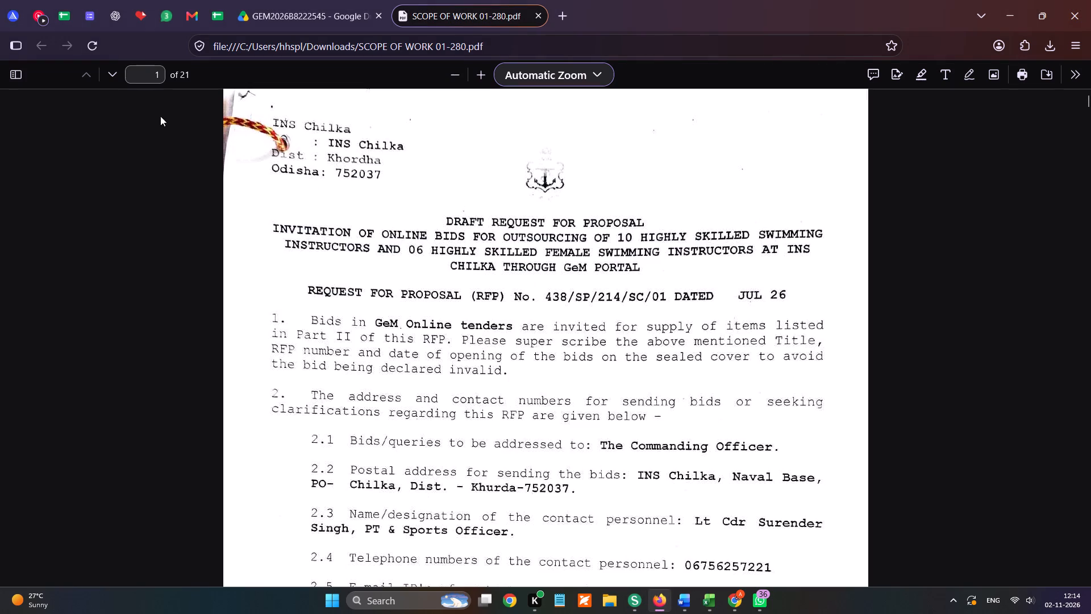
click(144, 23)
click(147, 77)
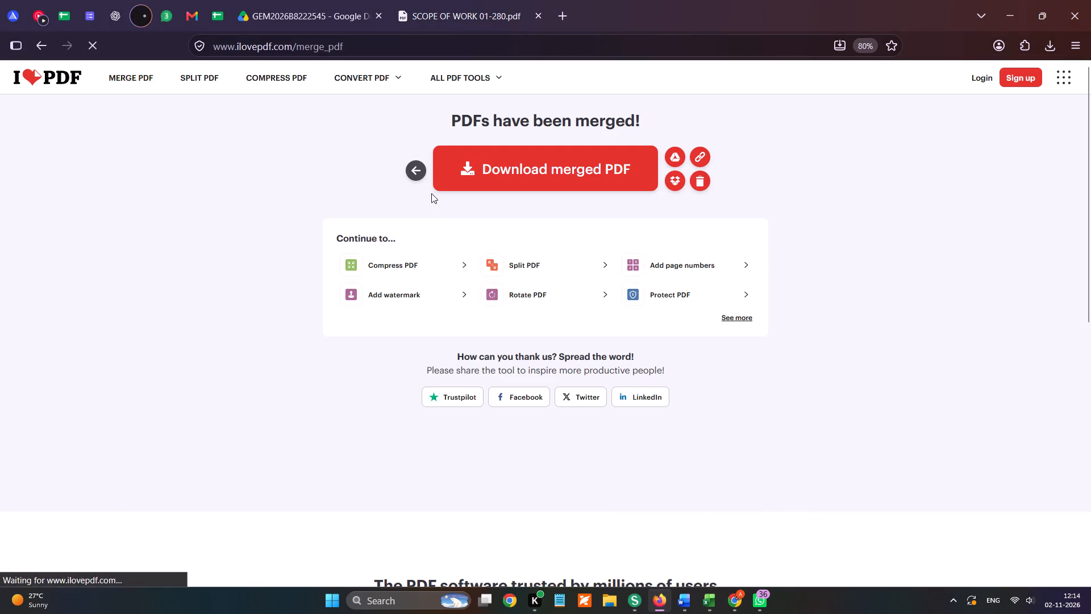
click(613, 210)
scroll(72, 202, up, 4)
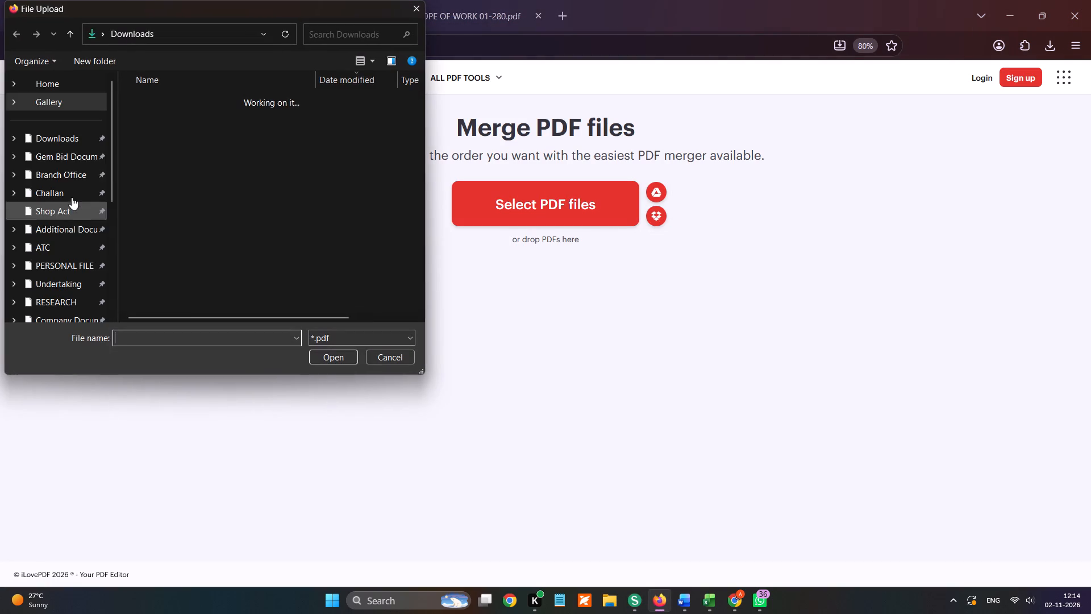
scroll(72, 197, up, 2)
click(90, 141)
double_click(169, 124)
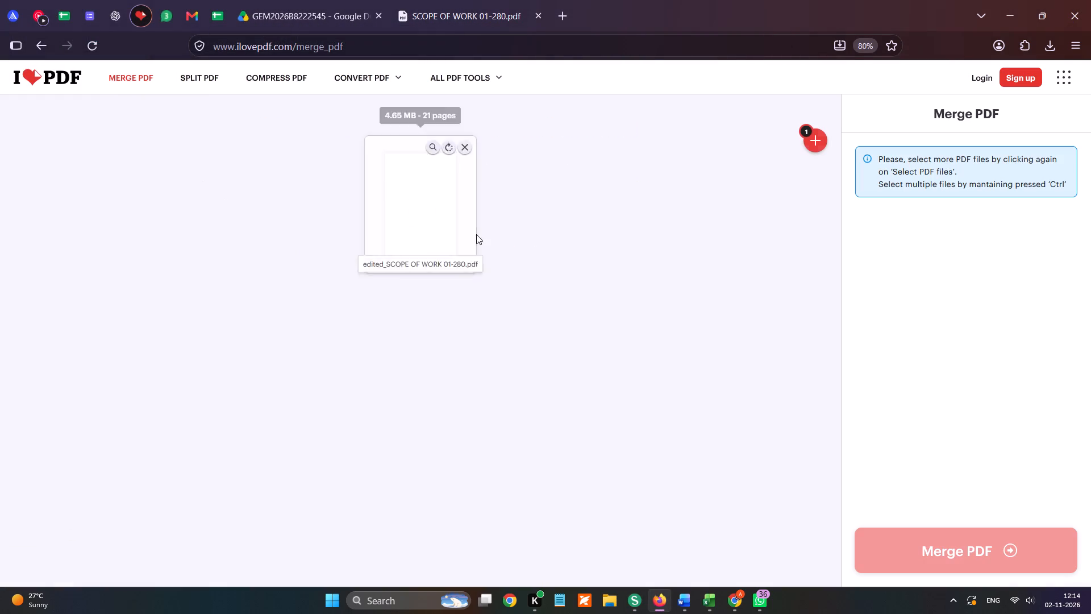
Switch to the NANDAL-INDEX-68 Word document and extend the first additional document's page number to A1-A21.
click(687, 597)
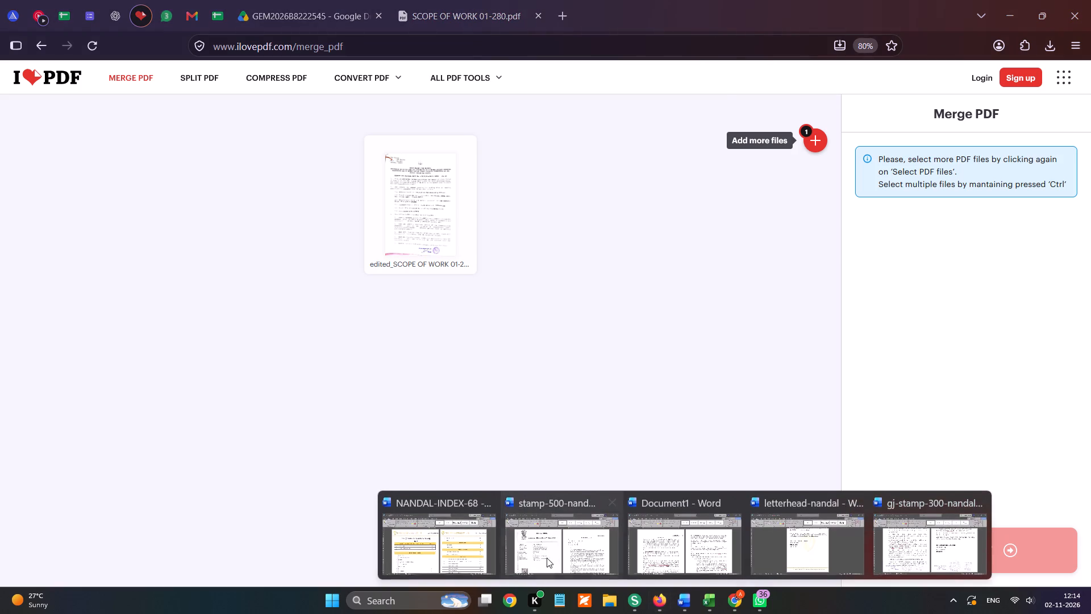
click(453, 548)
click(492, 314)
text(-A21)
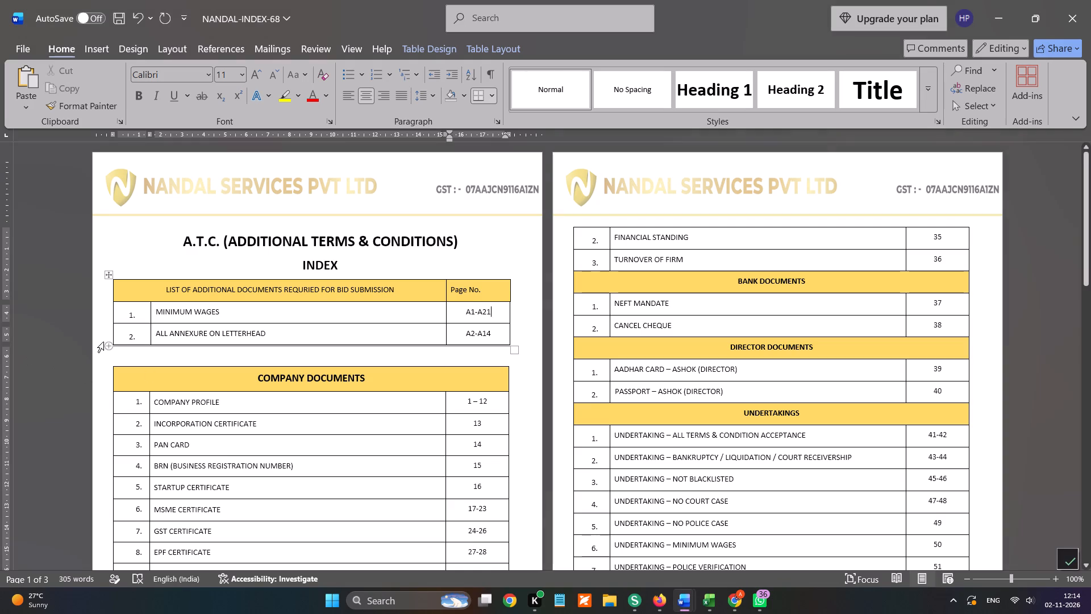
Delete the ALL ANNEXURE ON LETTERHEAD row from the additional documents table.
drag(119, 335, 511, 330)
key(BackSpace)
Replace the MINIMUM WAGES entry in the additional documents table with SCOPE OF WORK.
drag(158, 317, 206, 317)
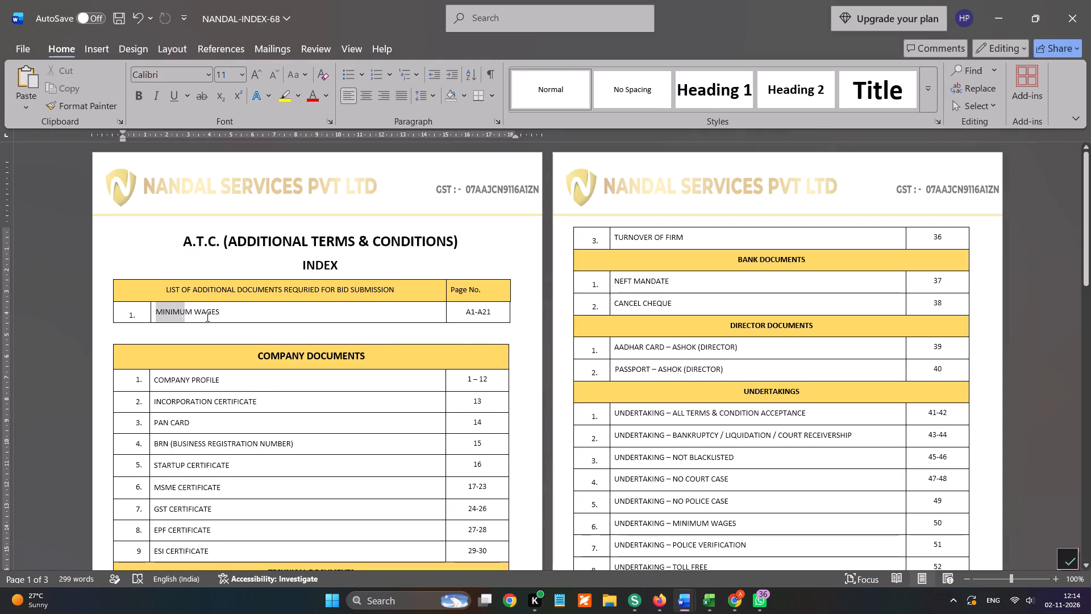
drag(206, 317, 210, 317)
key(alt+Tab)
click(299, 4)
key(alt+Tab)
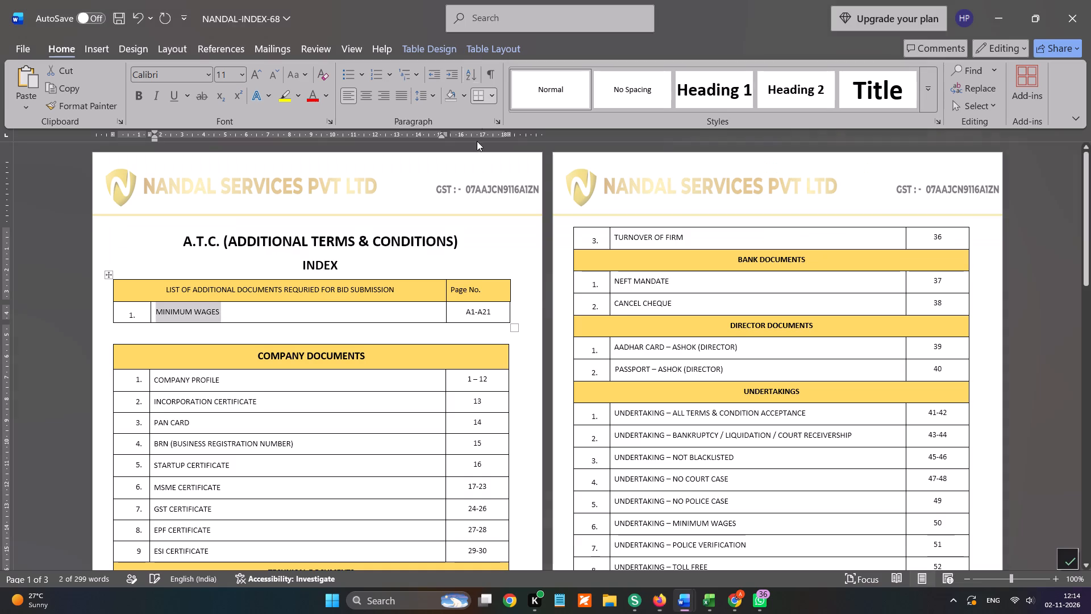
text(SCOPE OF)
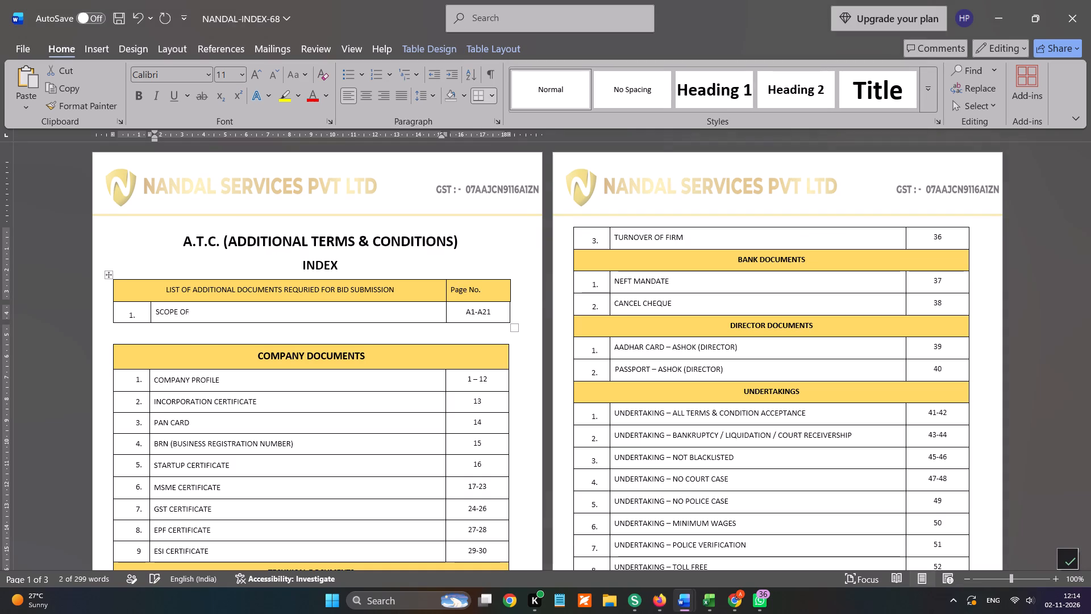
key(space)
text(WORK)
key(space)
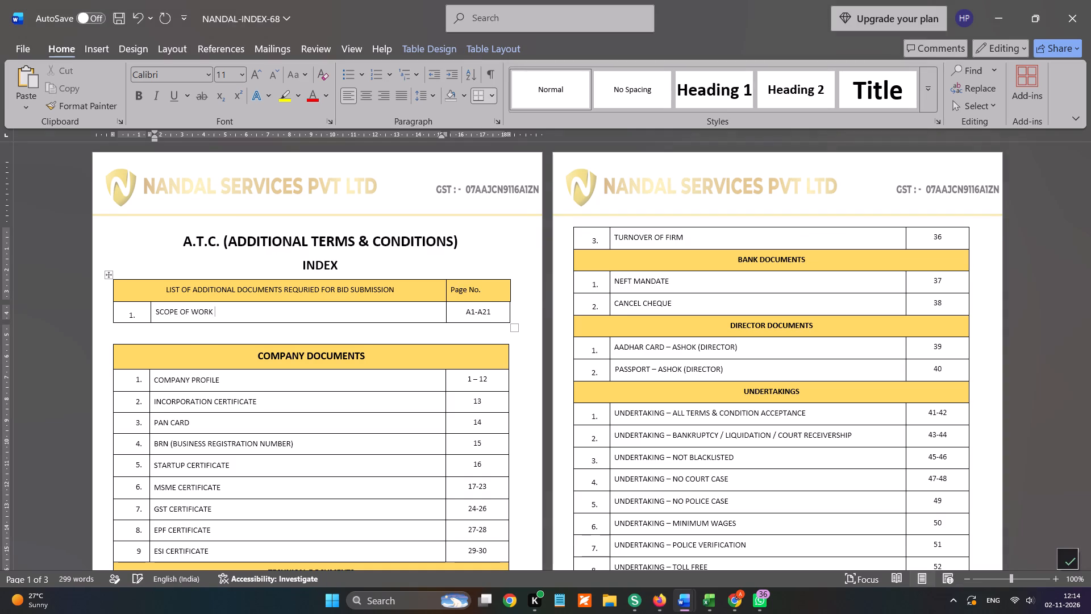
key(Tab)
Export the index as NANDAL-INDEX-68 PDF to Downloads, replacing the existing file.
key(alt+f)
text(EA)
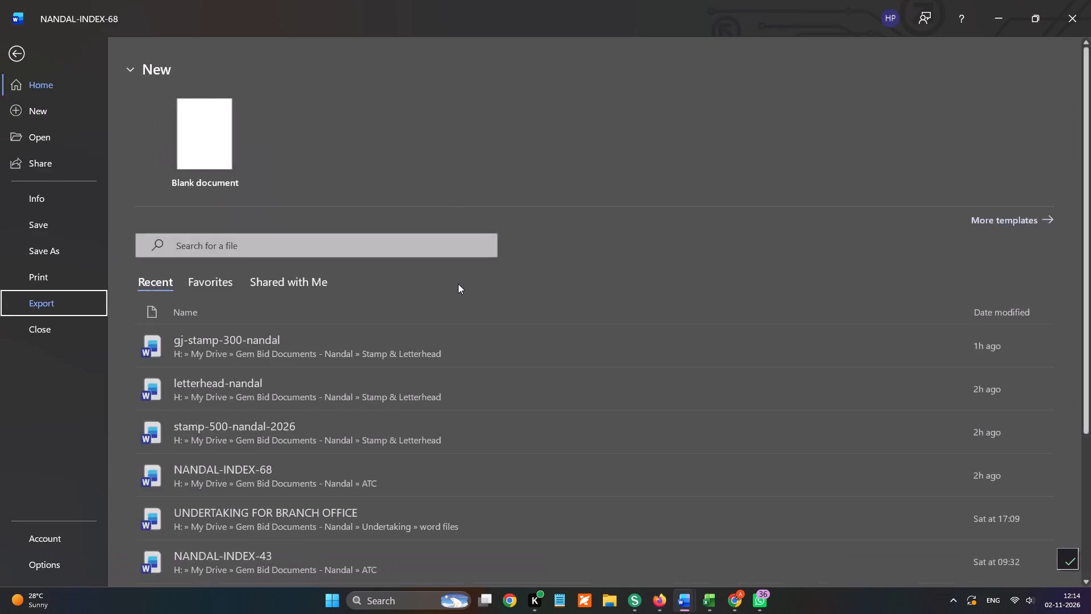
scroll(29, 198, up, 4)
click(70, 144)
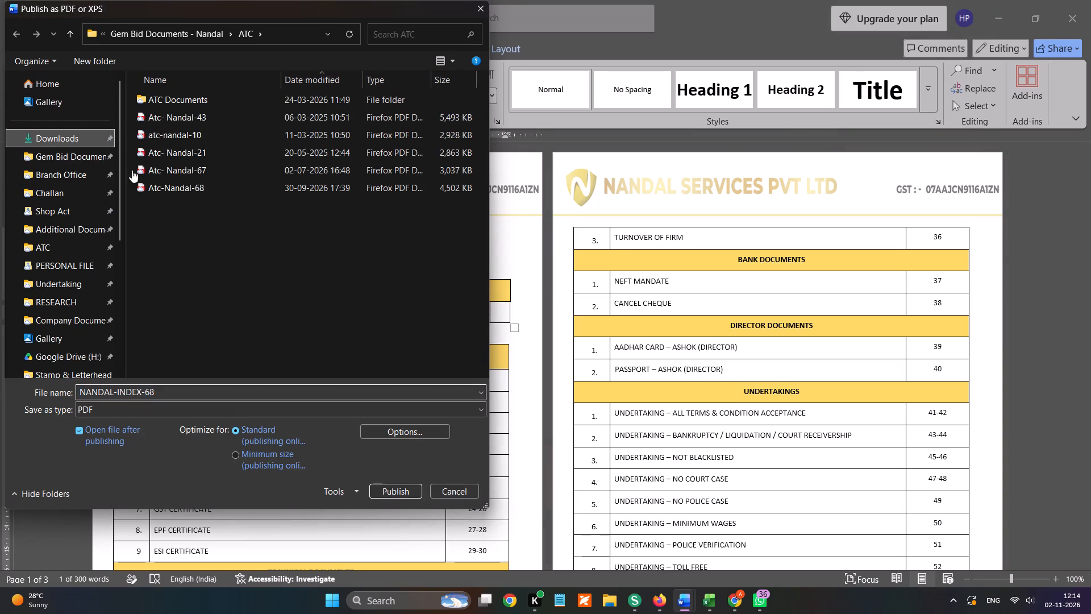
click(400, 509)
click(402, 499)
click(420, 485)
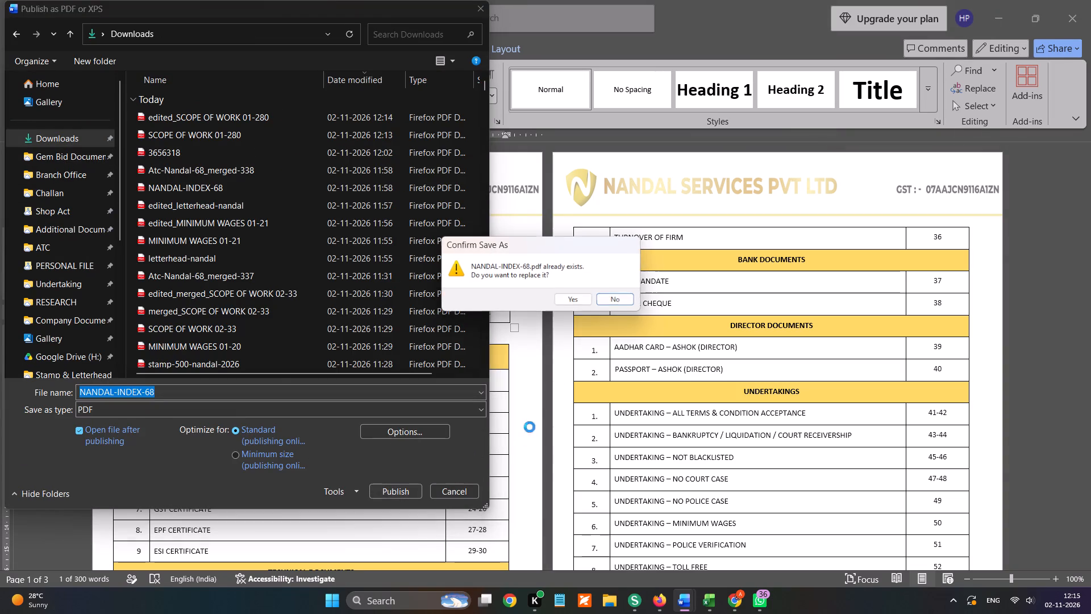
click(577, 305)
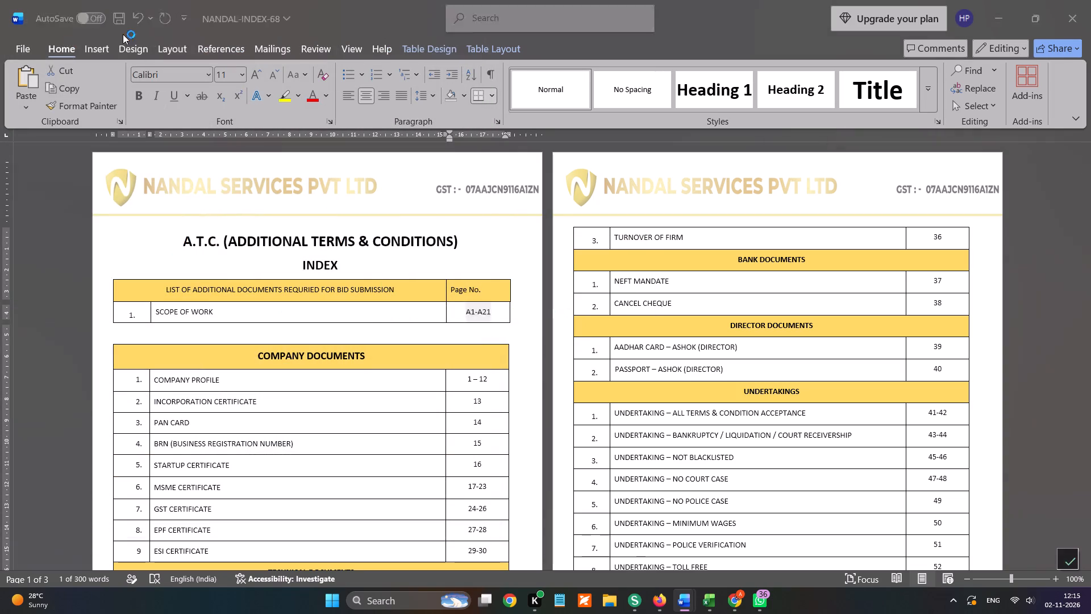
Add NANDAL-INDEX-68.pdf from Downloads to the iLovePDF merge and place it before the scope of work file.
click(148, 12)
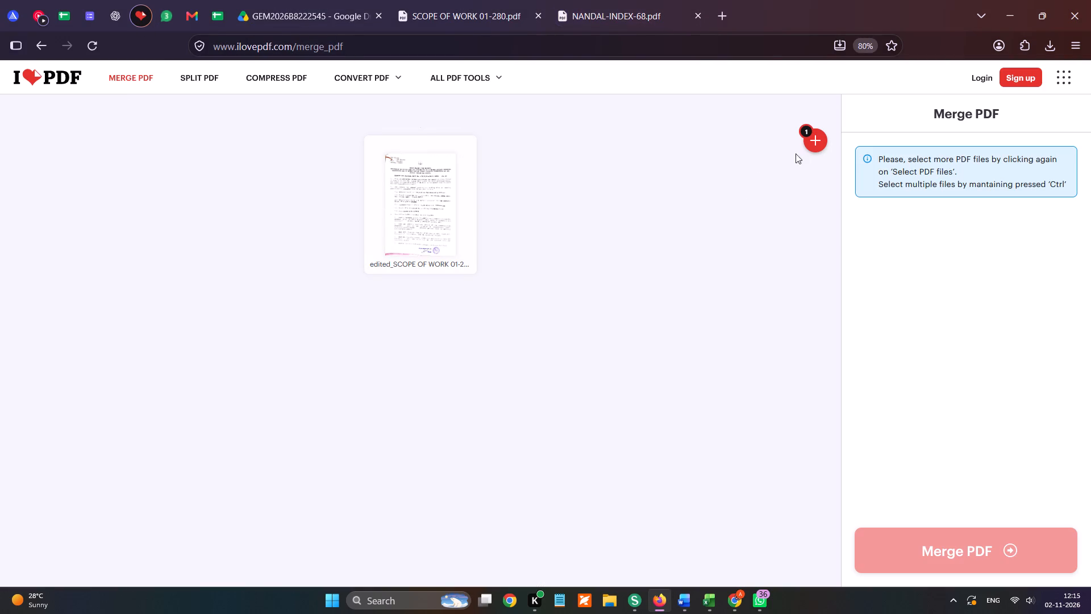
click(813, 144)
scroll(40, 179, up, 3)
click(64, 135)
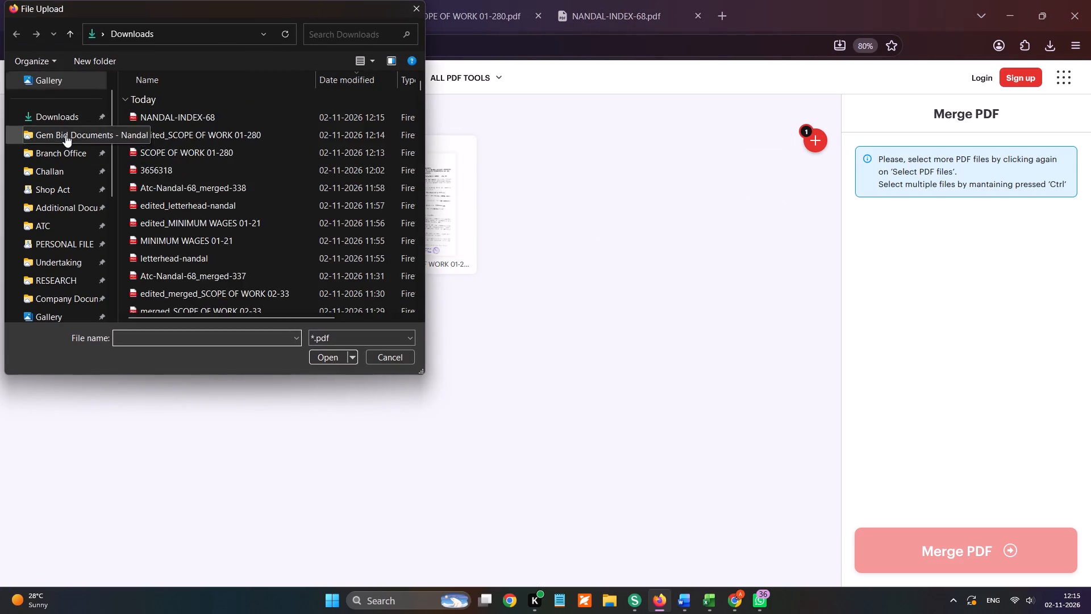
click(85, 111)
double_click(231, 113)
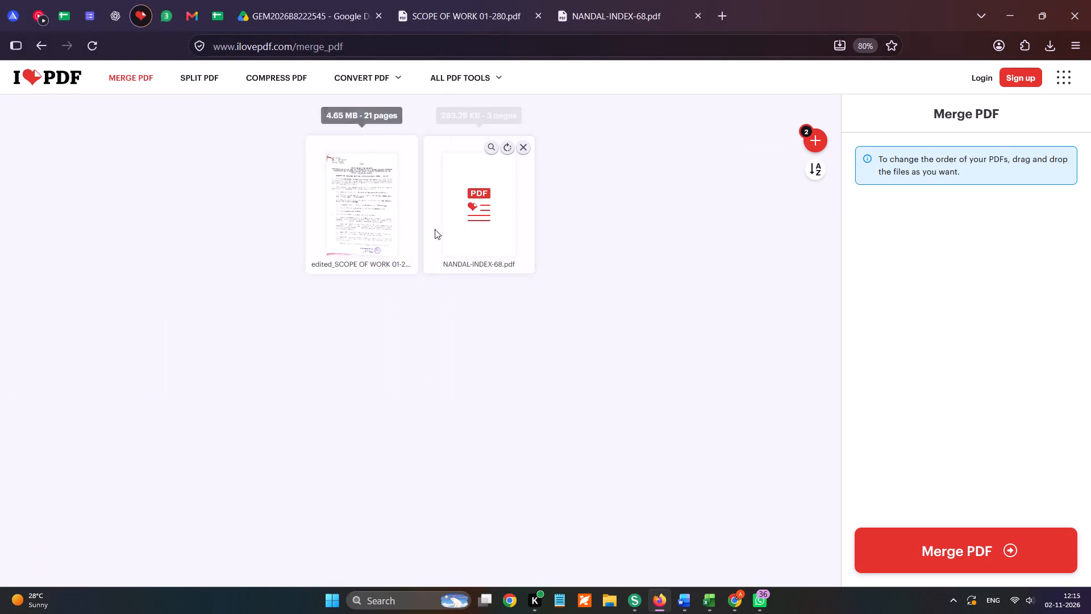
drag(461, 220, 317, 216)
Add Atc-Nandal-68 from the ATC folder of Gem Bid Documents - Nandal to the merge.
click(825, 142)
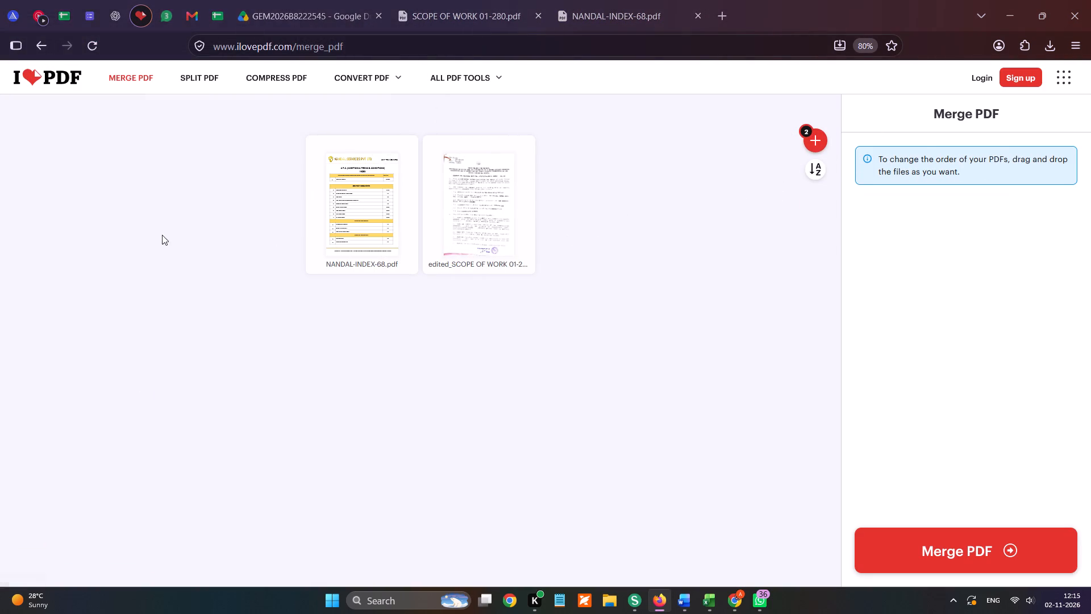
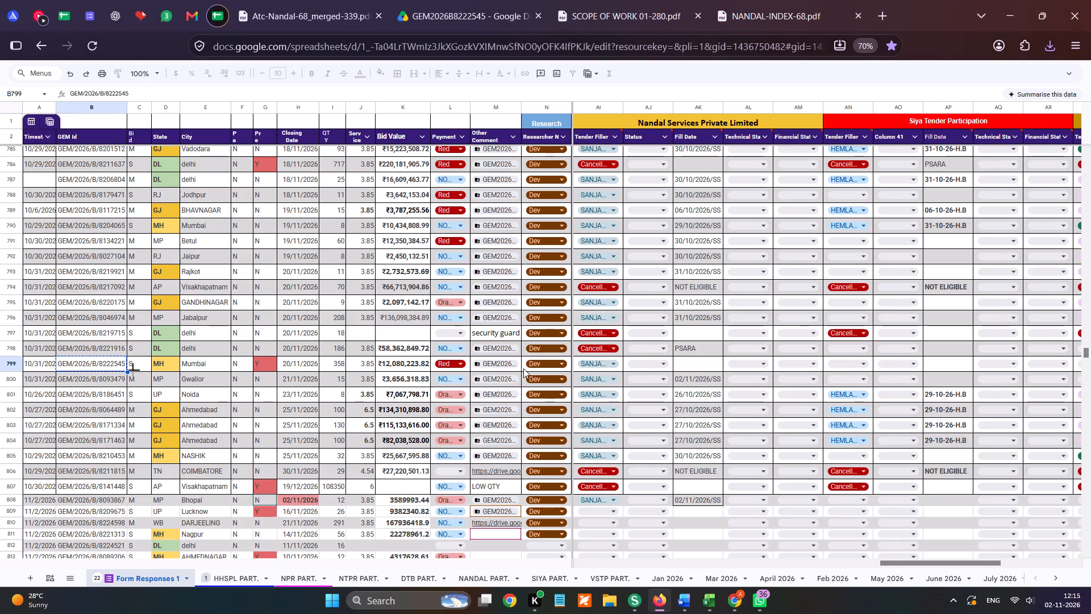
Switch to the GeM portal in Chrome and find bid GEM/2026/B/8222545 in the bid list using Exact Bid Search.
key(alt+Tab)
click(816, 128)
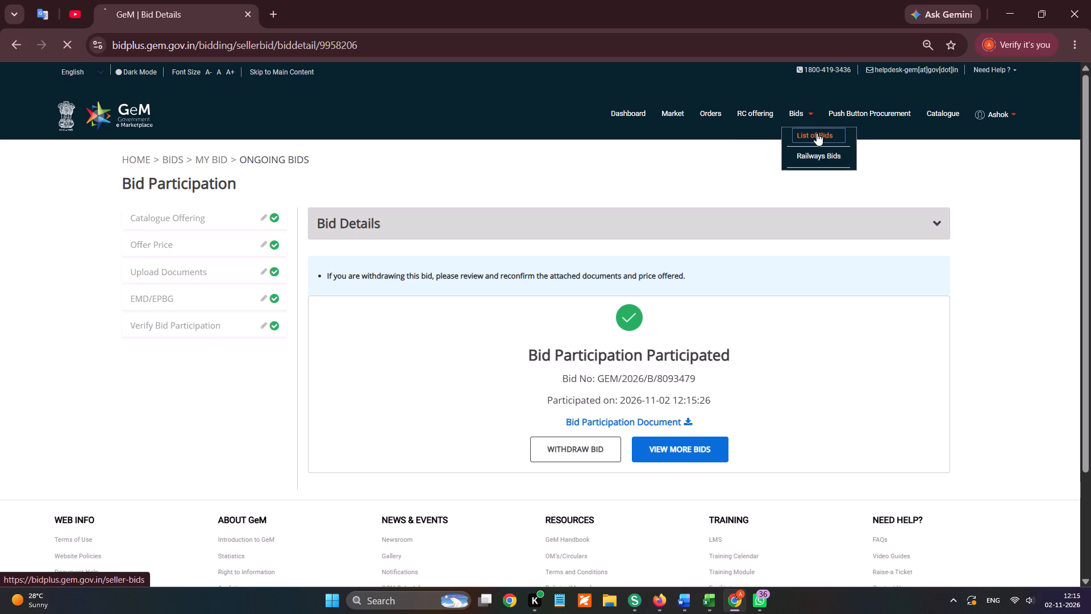
ctrl+click(769, 164)
key(ctrl+v)
click(689, 164)
click(673, 168)
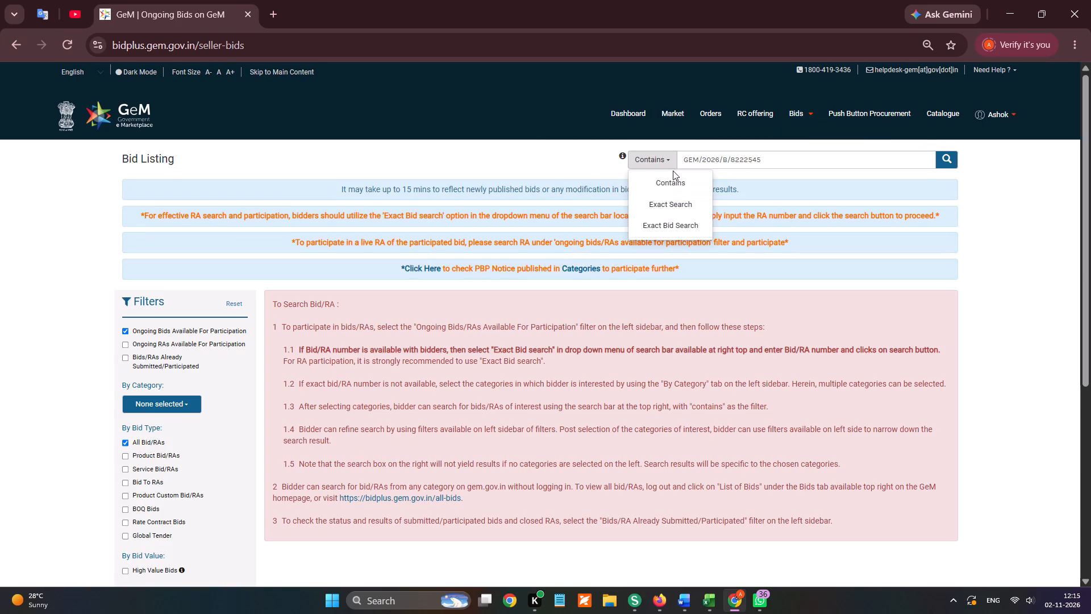
click(668, 229)
click(933, 161)
click(957, 167)
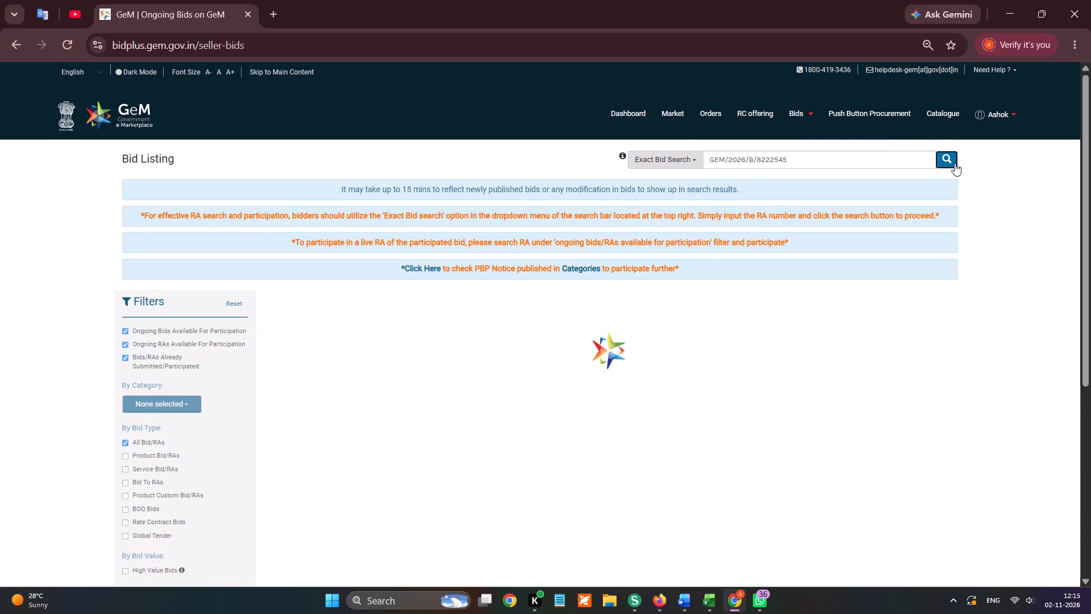
click(899, 407)
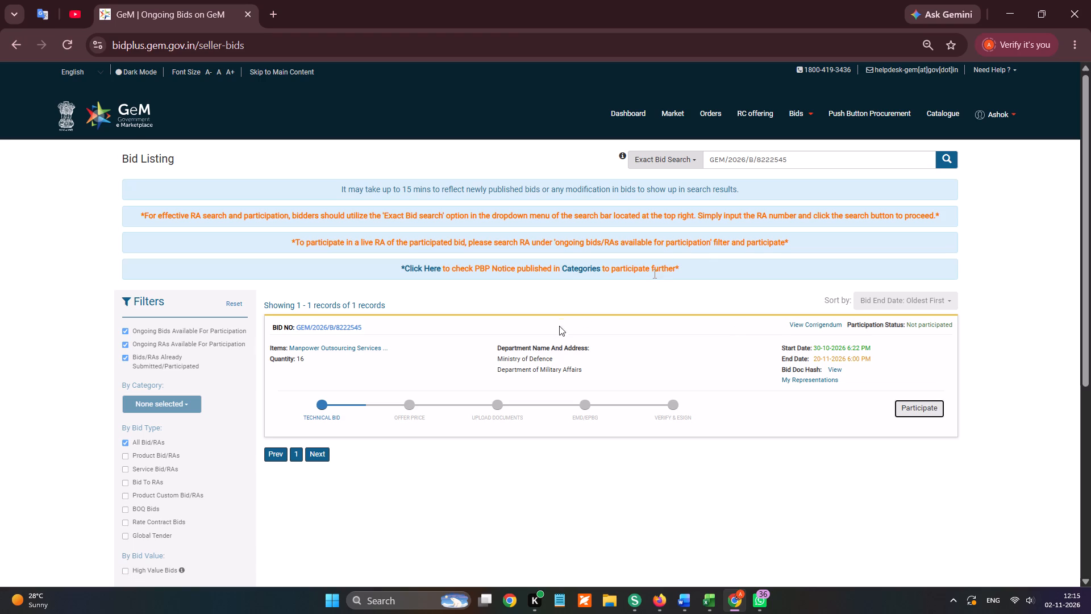
Review the merged ATC file and REQUIRED DOCUMENTS.pdf in the GEM2026B8222545 Drive folder for the bid's document requirements.
click(661, 598)
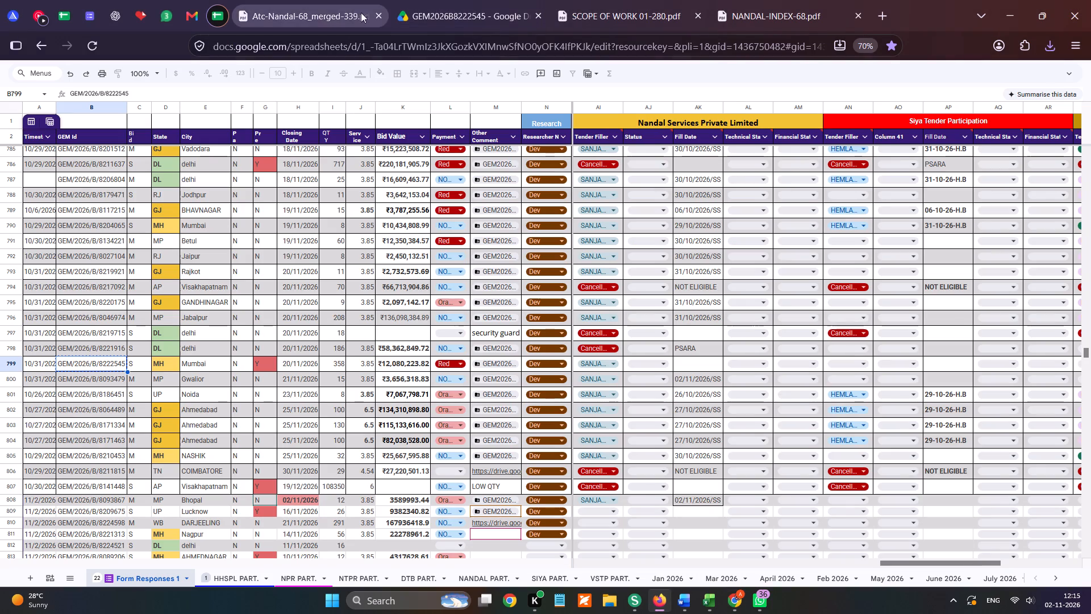
click(326, 13)
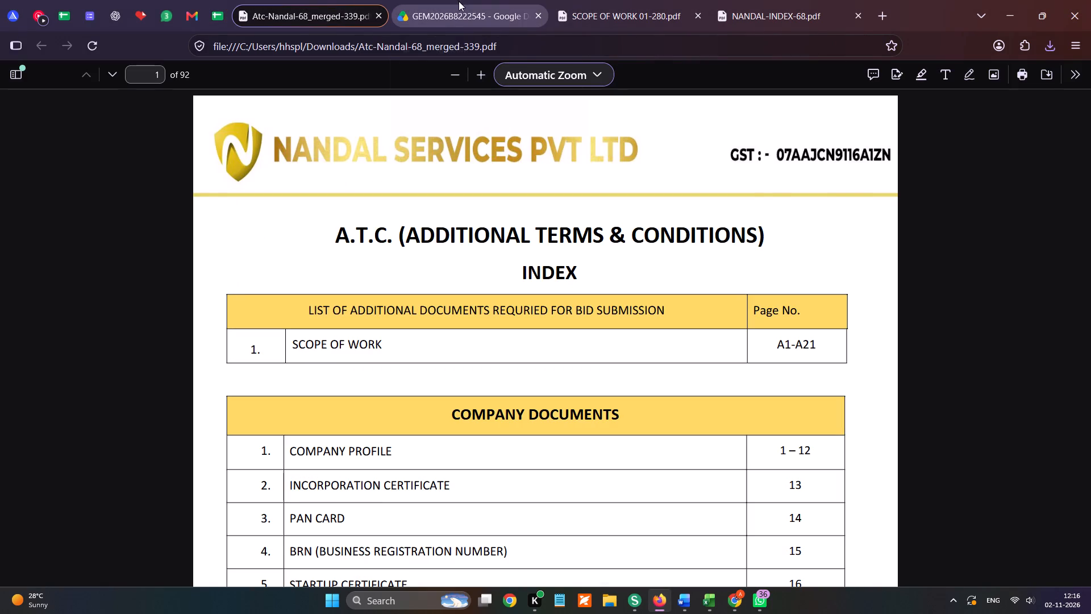
click(461, 1)
click(241, 221)
click(247, 193)
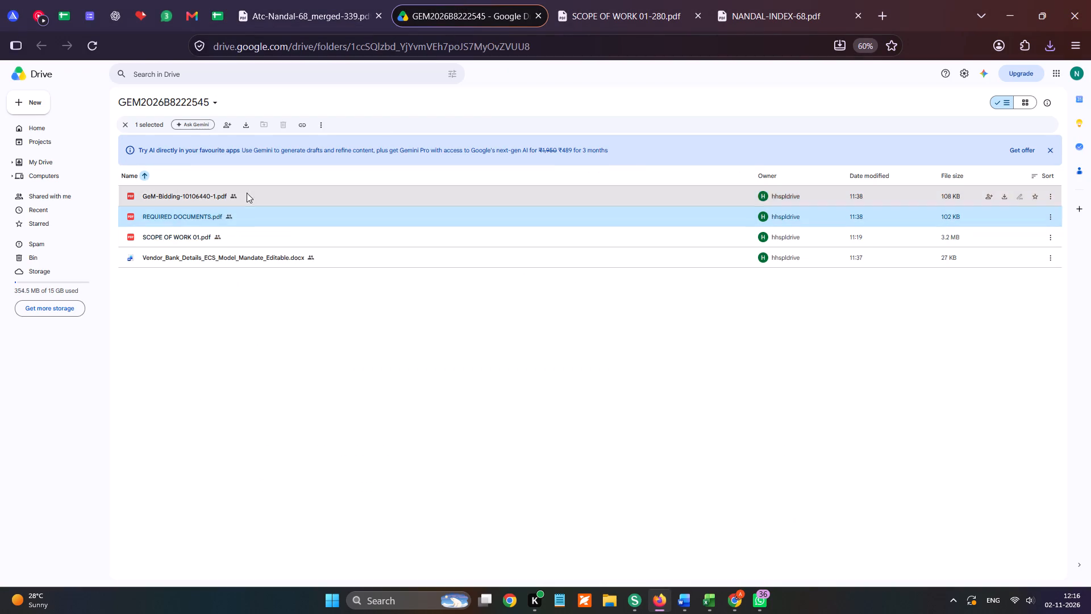
double_click(226, 218)
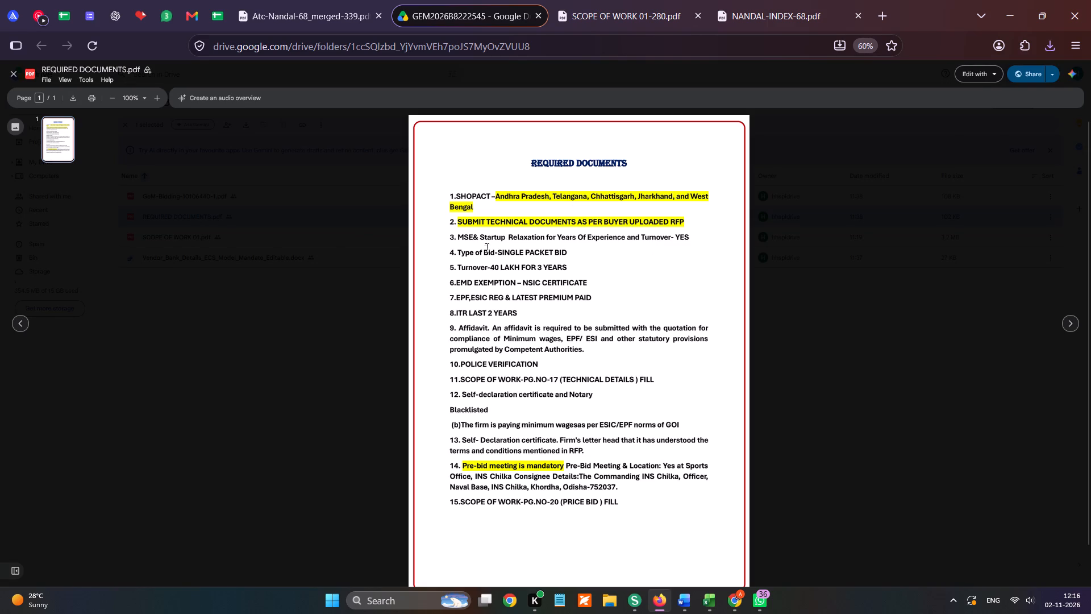
click(357, 311)
click(212, 21)
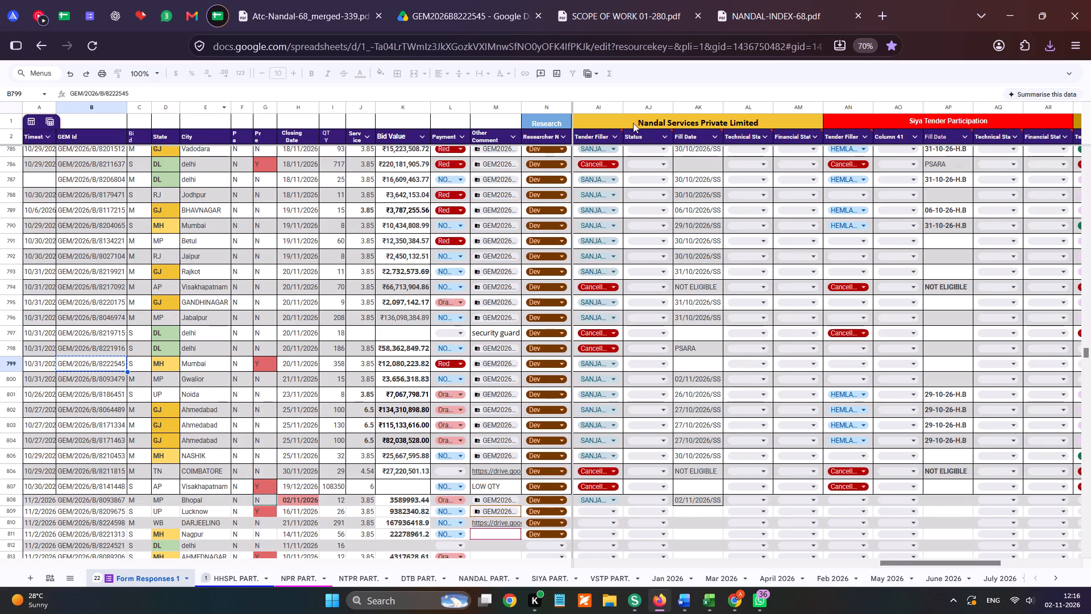
Start participating in the bid on GeM and save the compliance declaration with No for clauses 1 and 2 and Yes for clause 3.
click(734, 597)
click(913, 416)
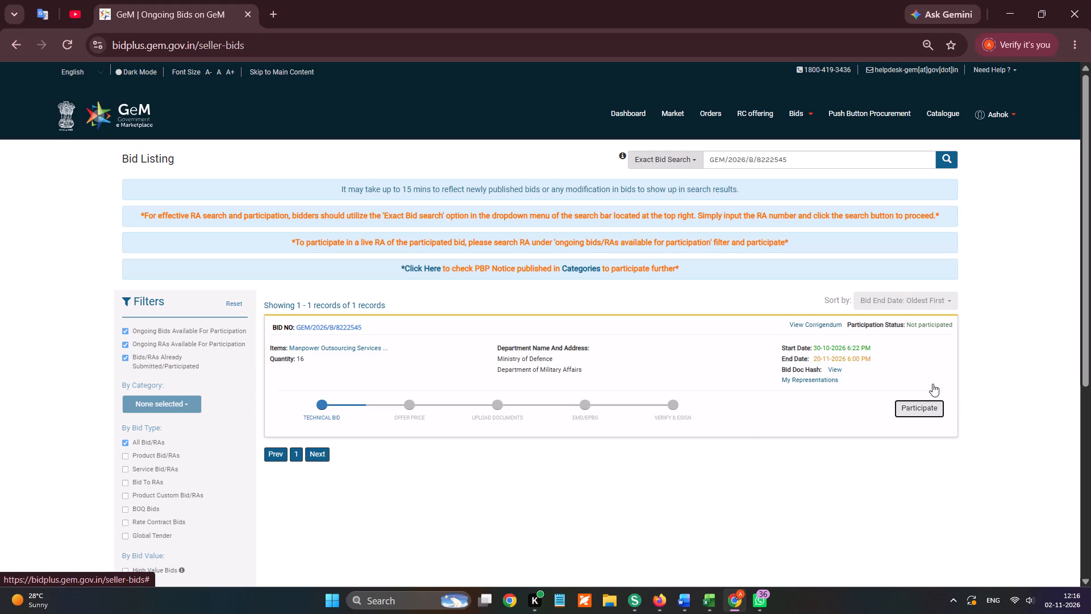
click(920, 412)
click(645, 158)
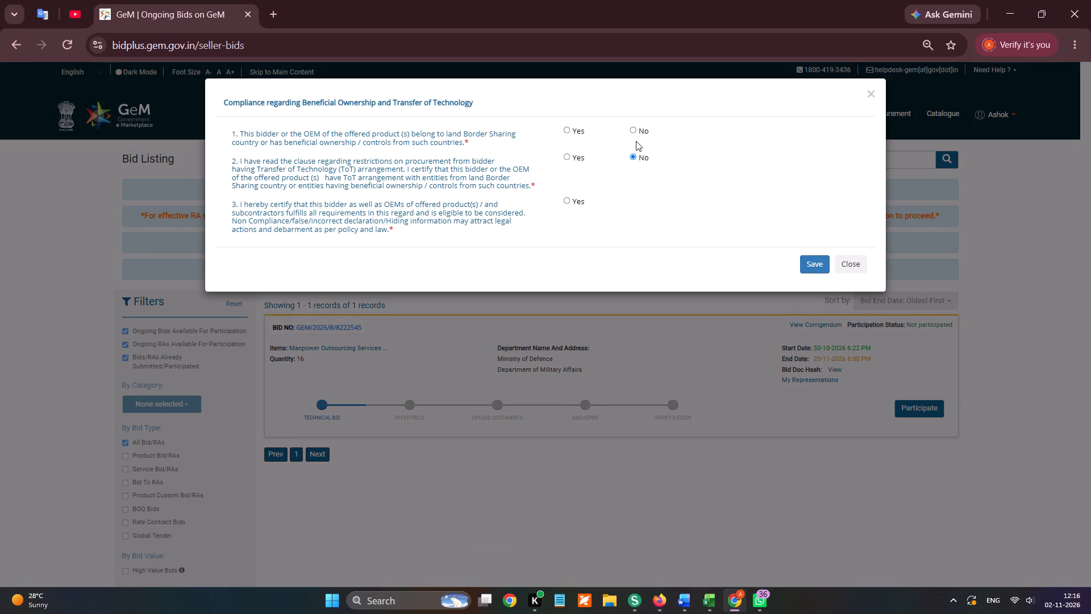
click(634, 135)
click(576, 199)
click(806, 262)
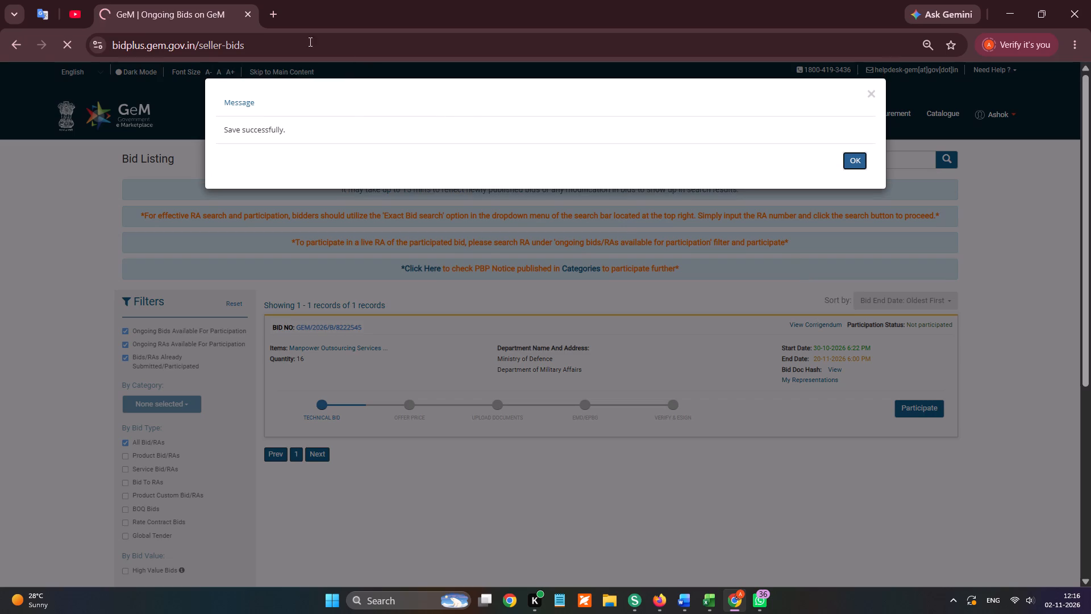
Search Google in a new tab for "today jio share market price" and view the results.
click(263, 11)
key(t)
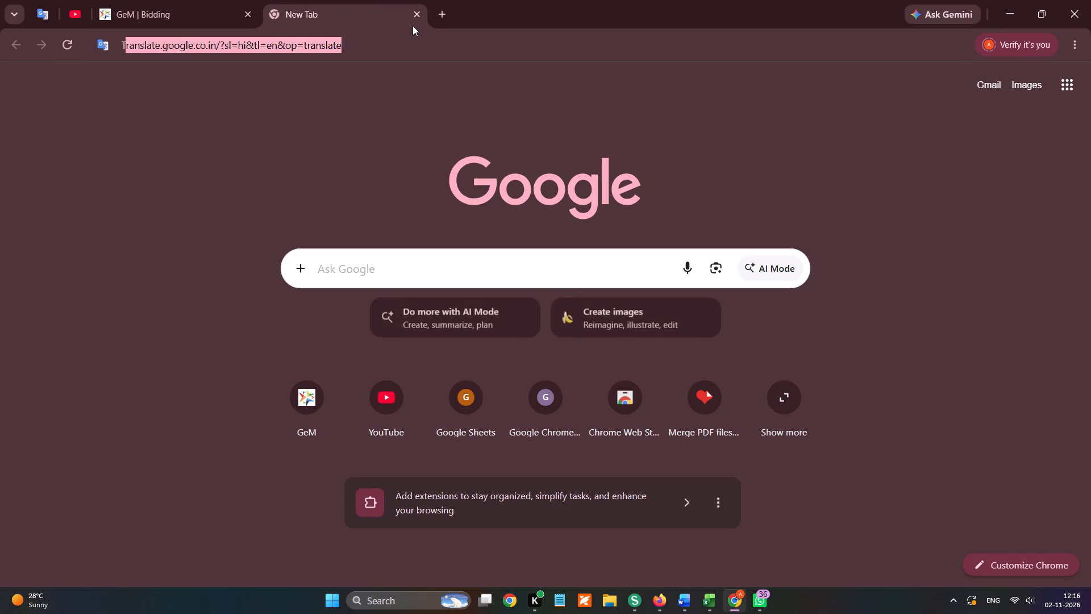
text(ODAT)
key(space)
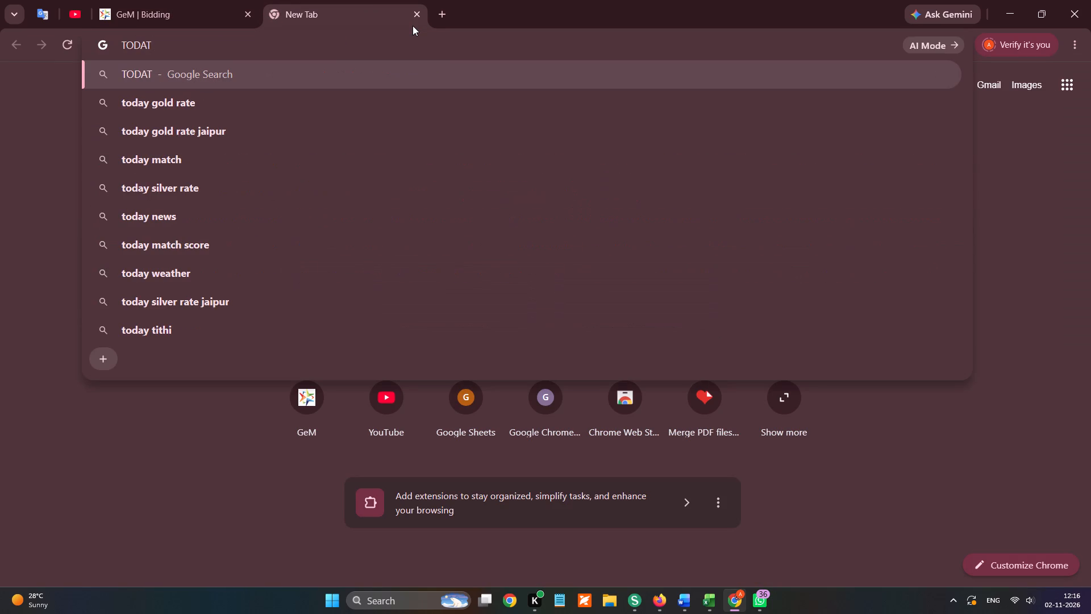
key(BackSpace)
key(BackSpace)
text(Y)
key(space)
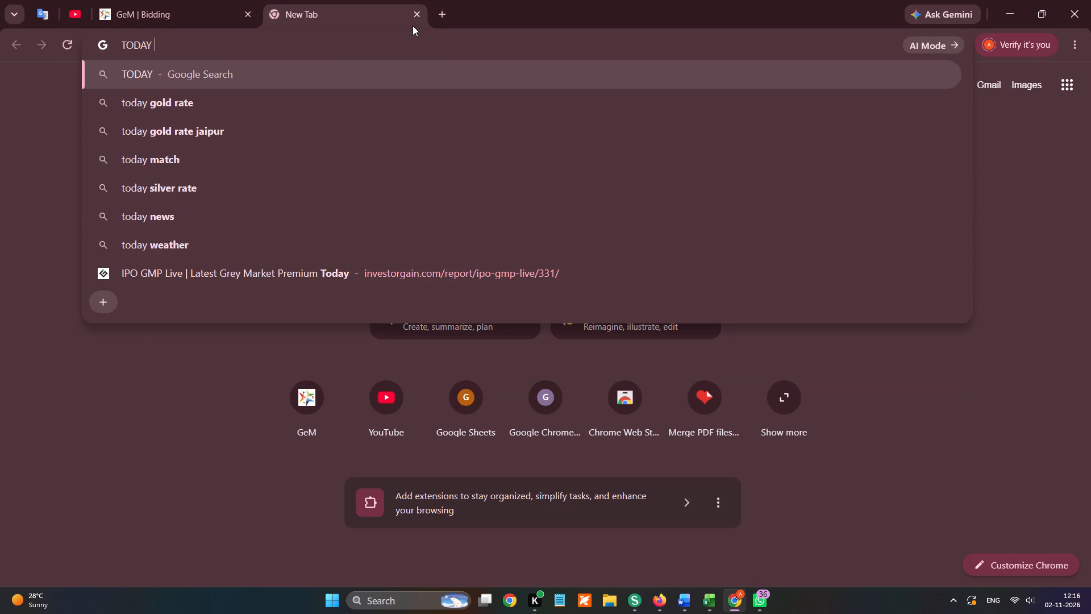
text(JIO SHARE)
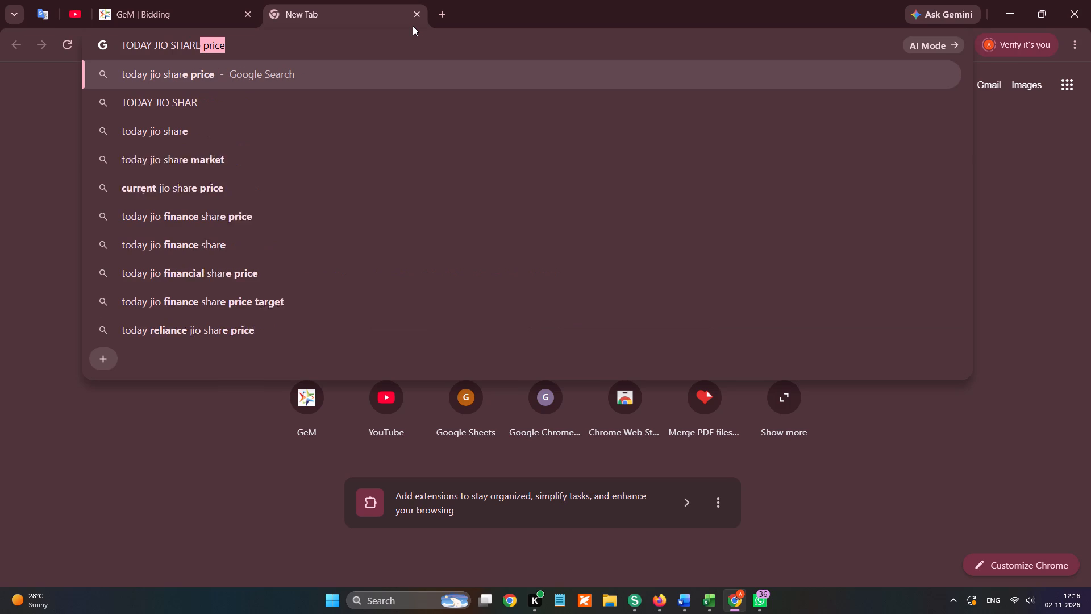
key(space)
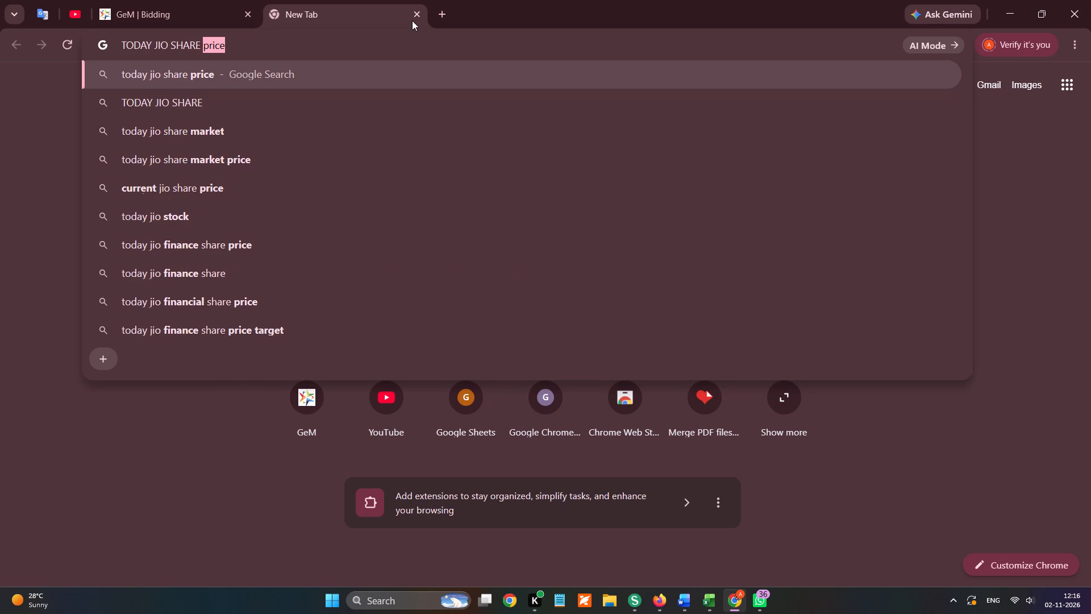
click(295, 164)
click(177, 11)
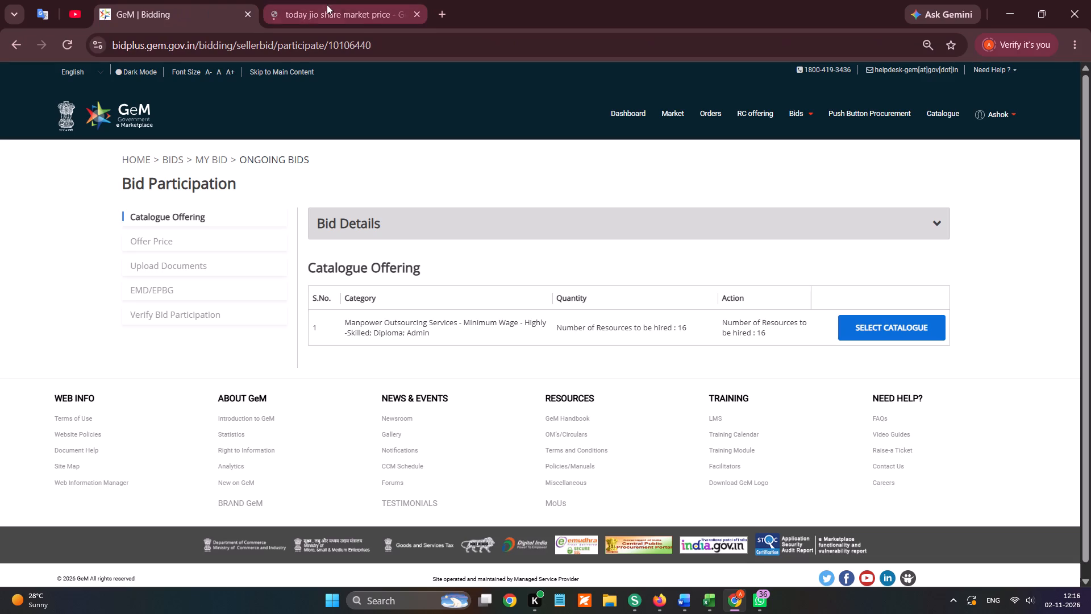
click(341, 2)
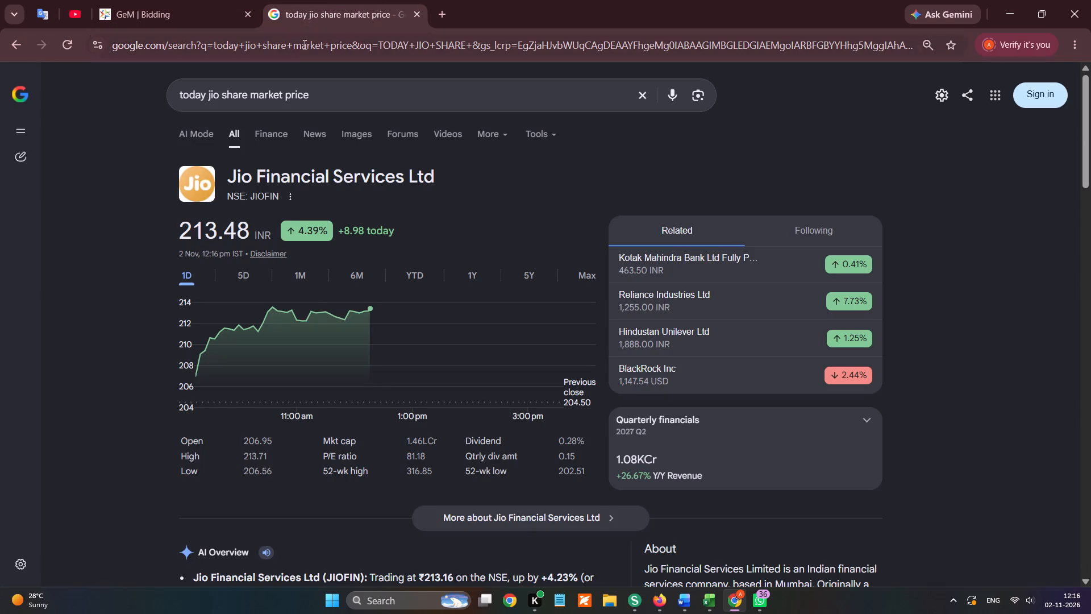
Change the search to "today jio platform share price", examine the stock details, and close the search tab.
drag(313, 93, 253, 99)
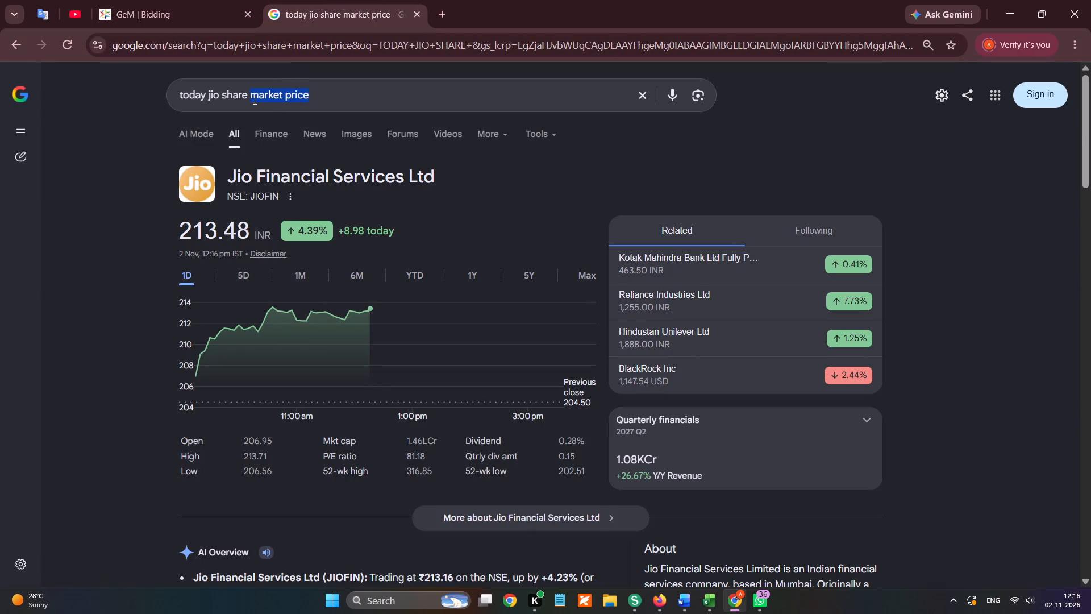
drag(253, 99, 253, 99)
key(BackSpace)
key(BackSpace)
key(BackSpace)
key(BackSpace)
key(BackSpace)
key(BackSpace)
key(BackSpace)
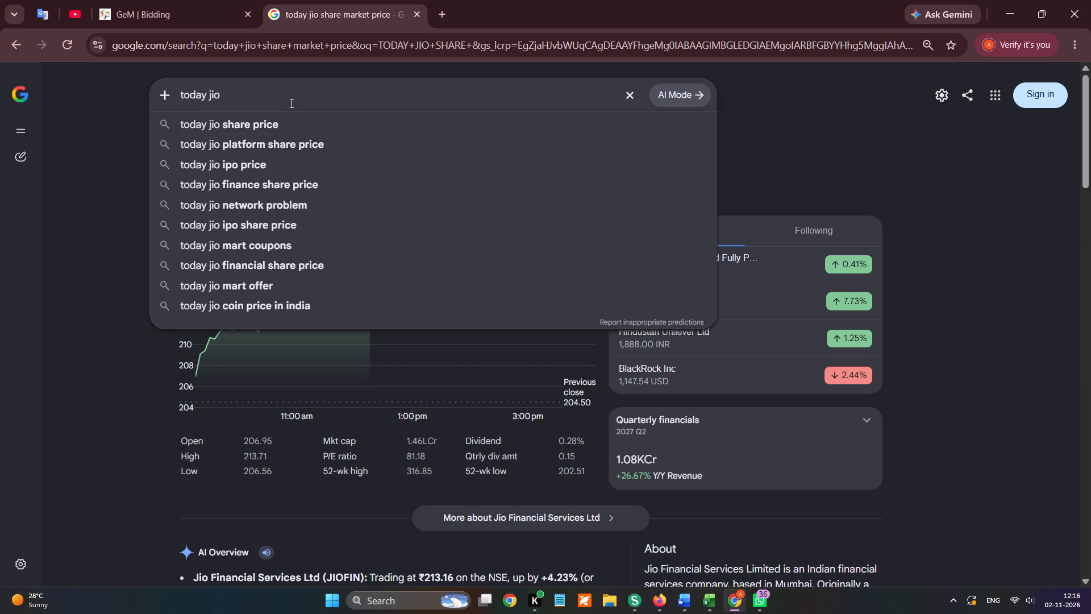
key(alt+Tab)
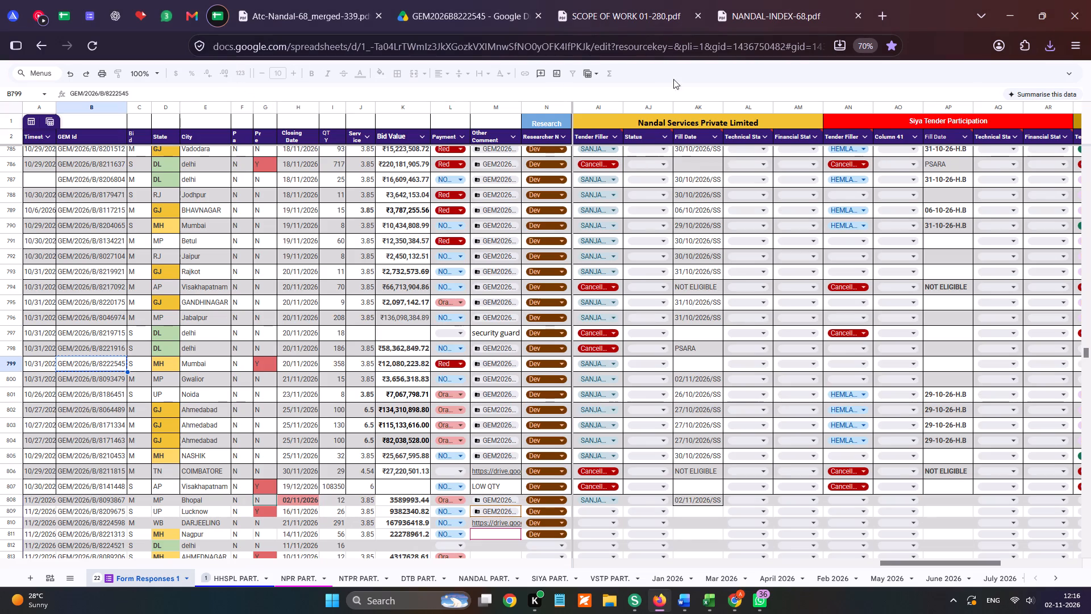
key(alt+Tab)
click(283, 147)
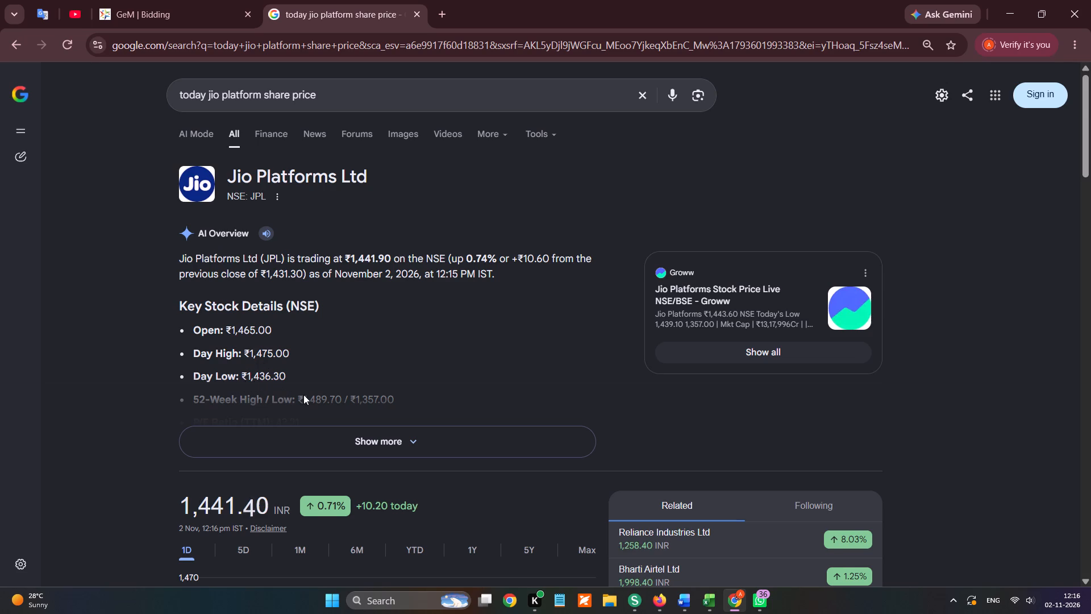
scroll(303, 395, down, 1)
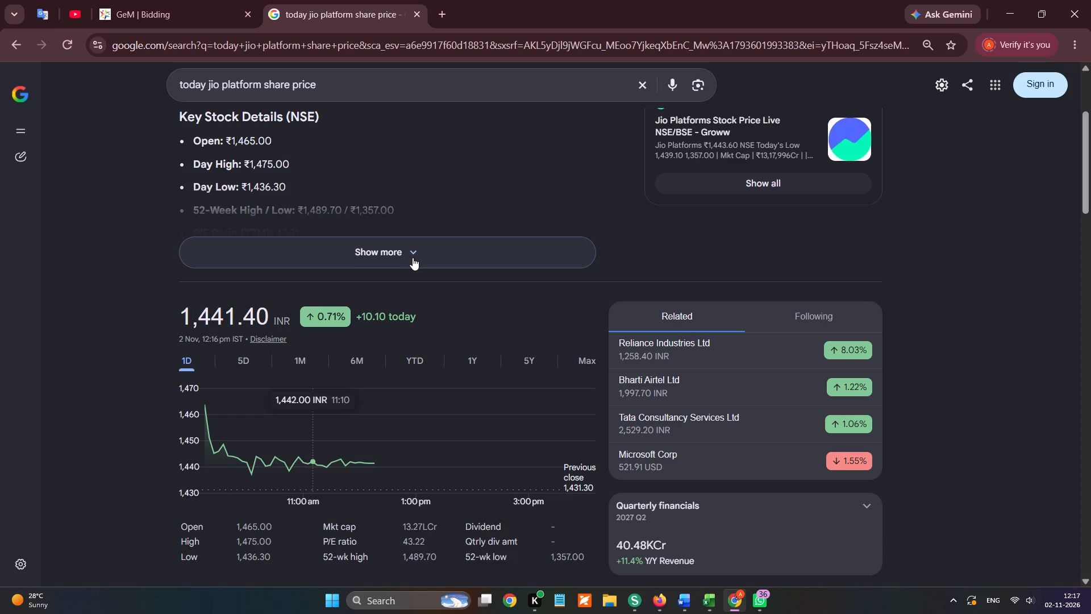
key(alt+Tab)
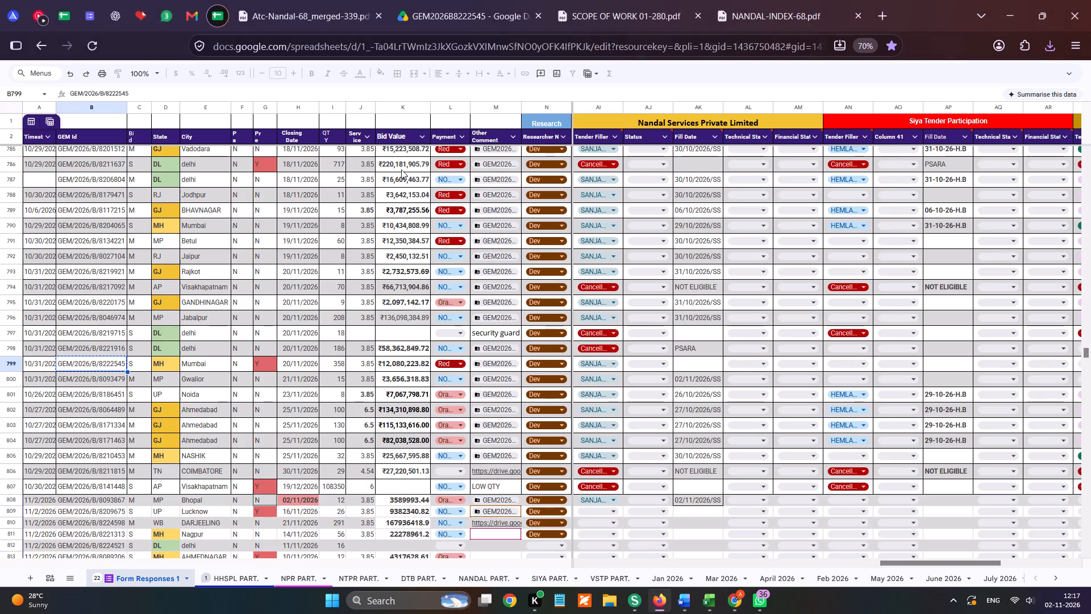
key(alt+Tab)
click(415, 15)
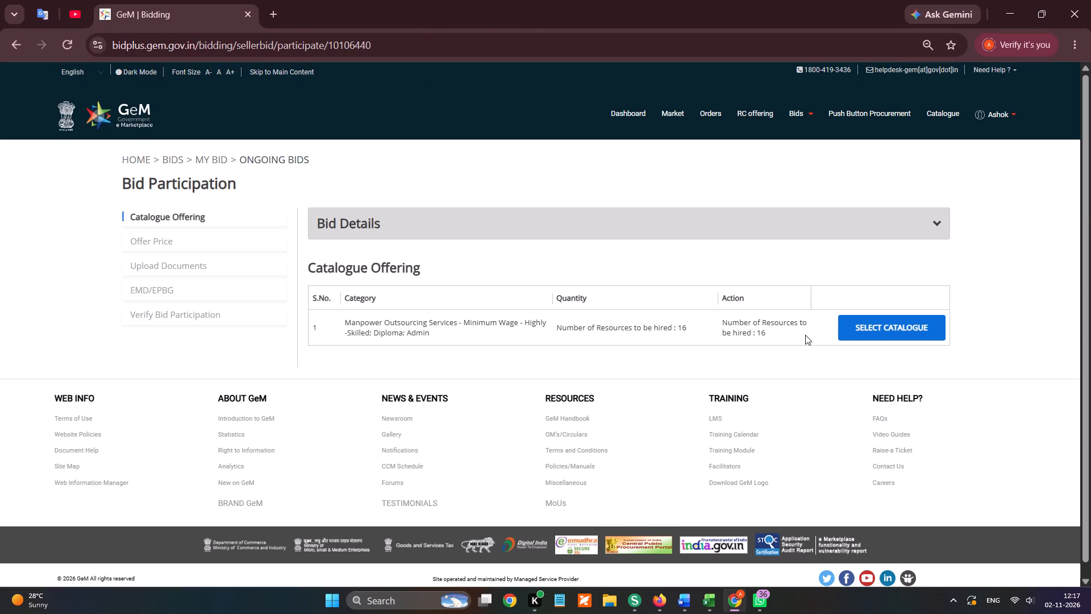
Open the catalogue selection for the Manpower Outsourcing service and set the offered Skill Category to Highly-Skilled.
click(861, 312)
click(865, 328)
scroll(865, 328, down, 1)
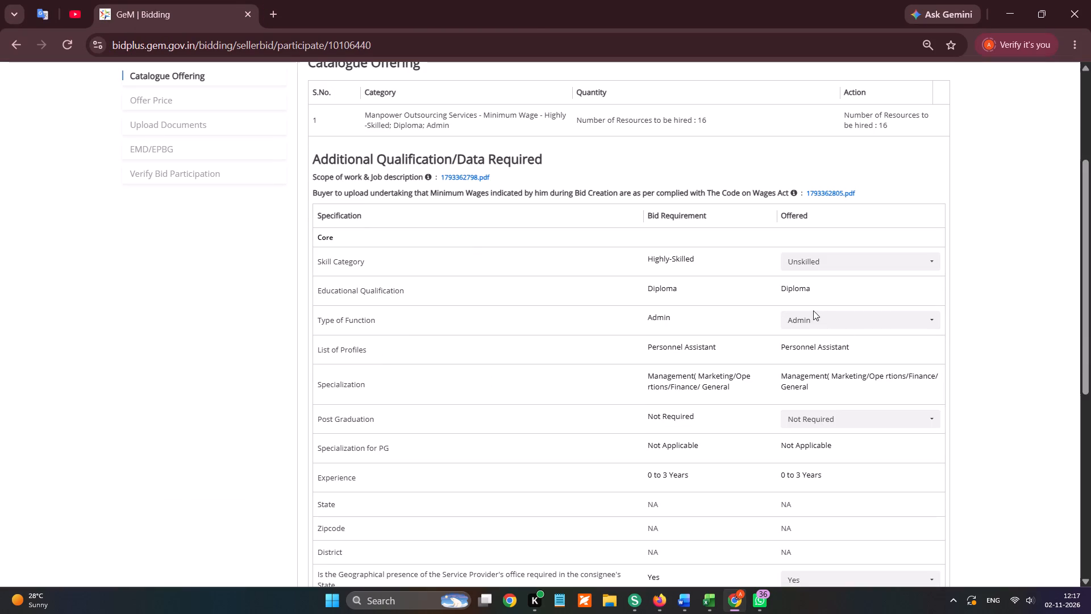
click(809, 263)
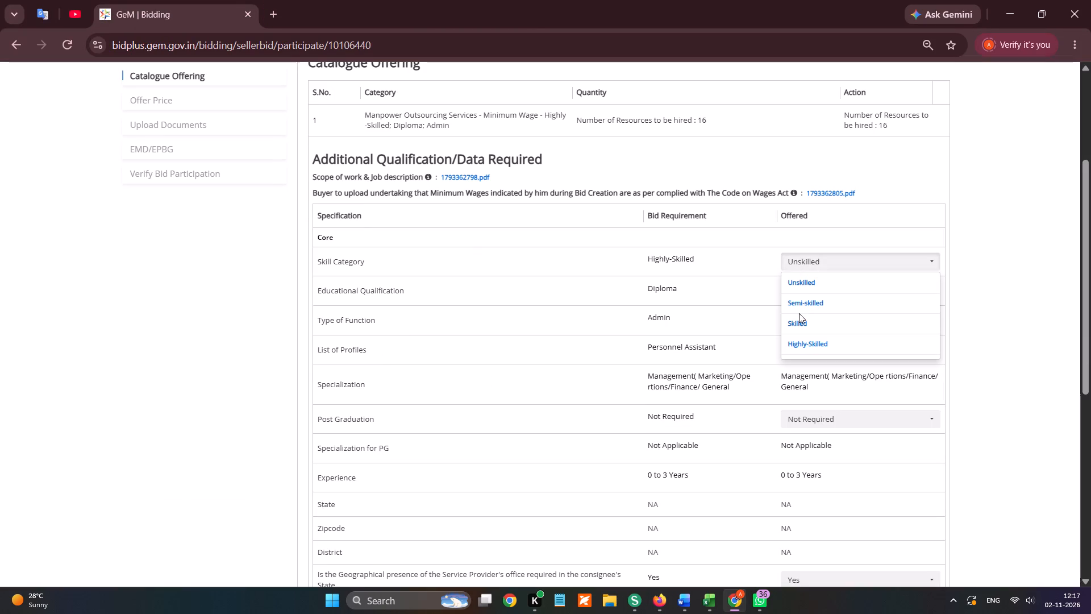
click(798, 344)
Select Andhra Pradesh as an offered state for the required geographical presence.
scroll(799, 363, down, 1)
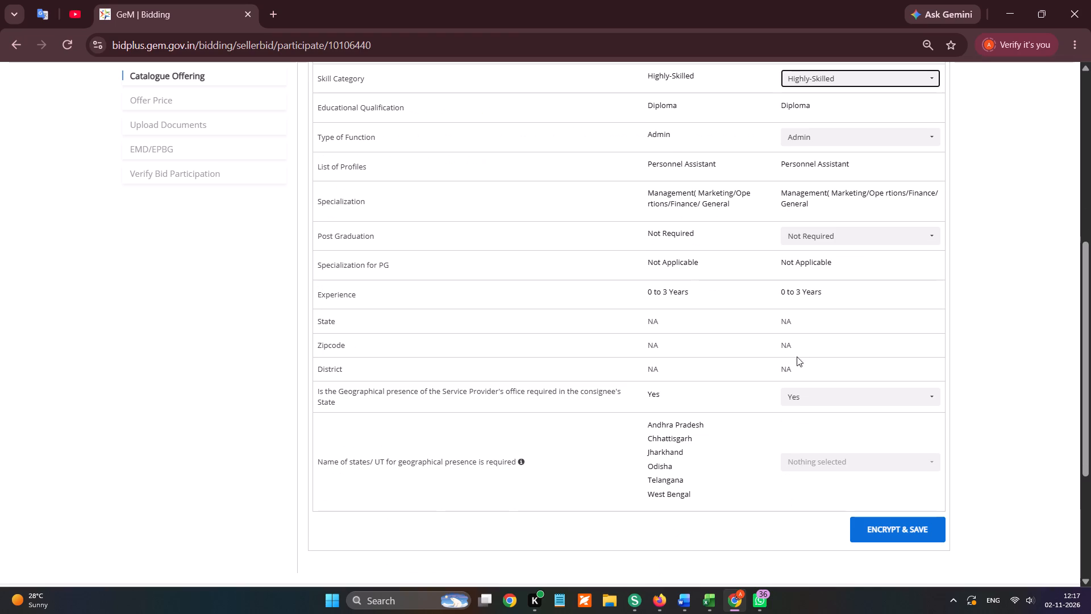
click(796, 453)
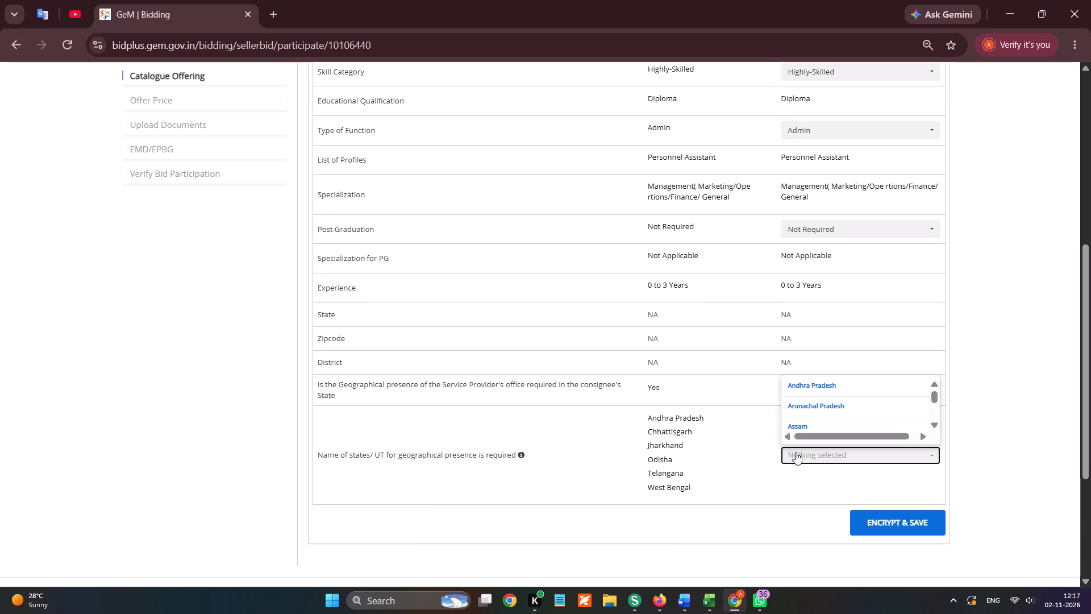
key(a)
click(803, 383)
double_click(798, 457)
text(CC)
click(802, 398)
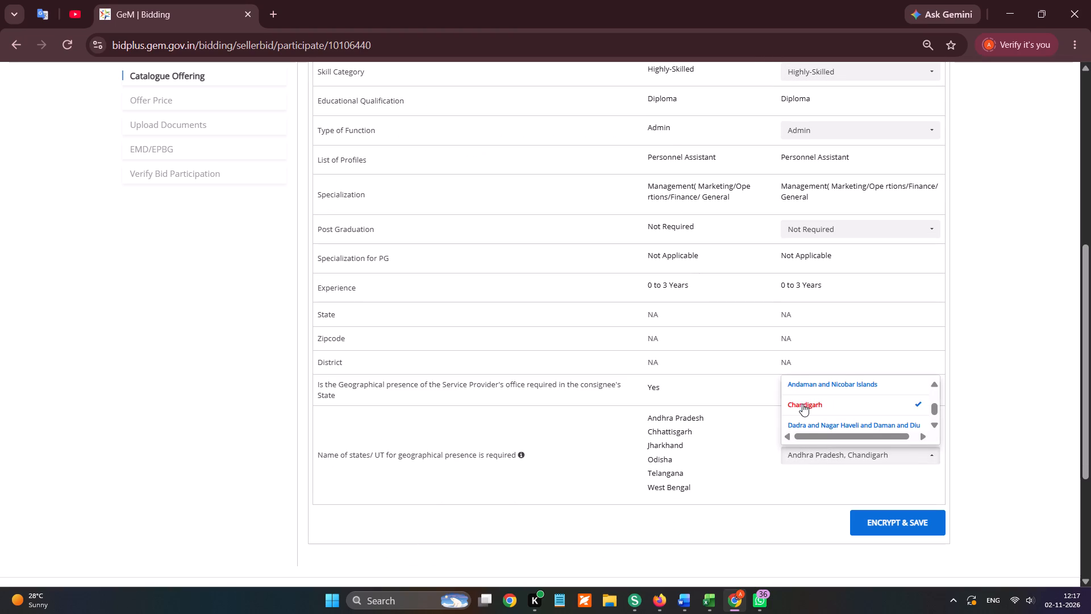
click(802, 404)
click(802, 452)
In the offered geographical-presence states, replace Chandigarh with Chhattisgarh and add Jharkhand and Odisha.
click(810, 454)
text(CC)
key(c)
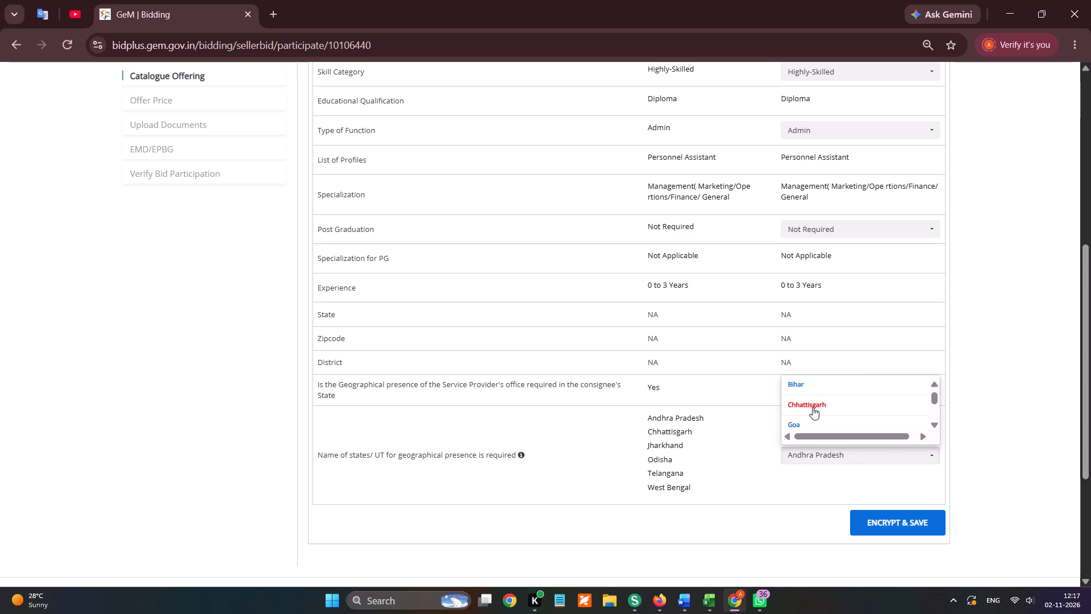
click(813, 407)
click(804, 464)
click(814, 460)
key(j)
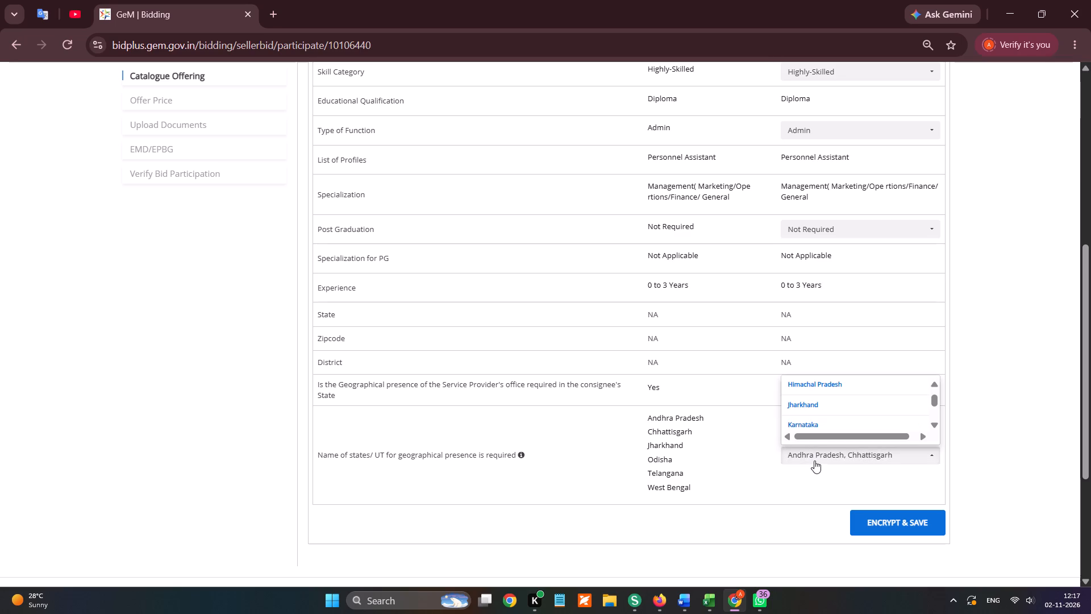
click(810, 402)
click(809, 461)
click(813, 455)
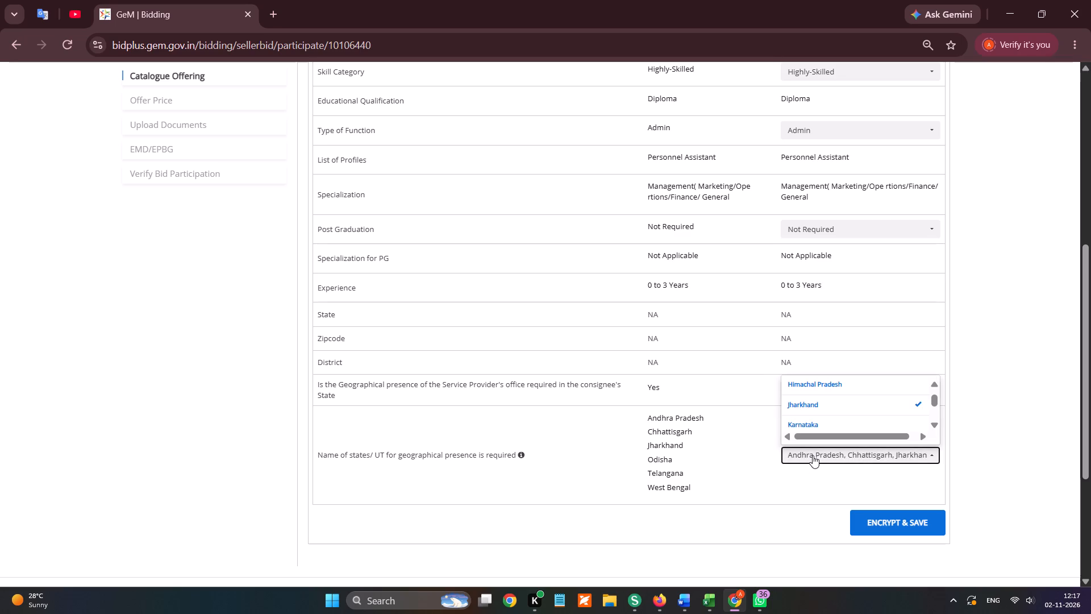
key(o)
click(800, 408)
click(795, 458)
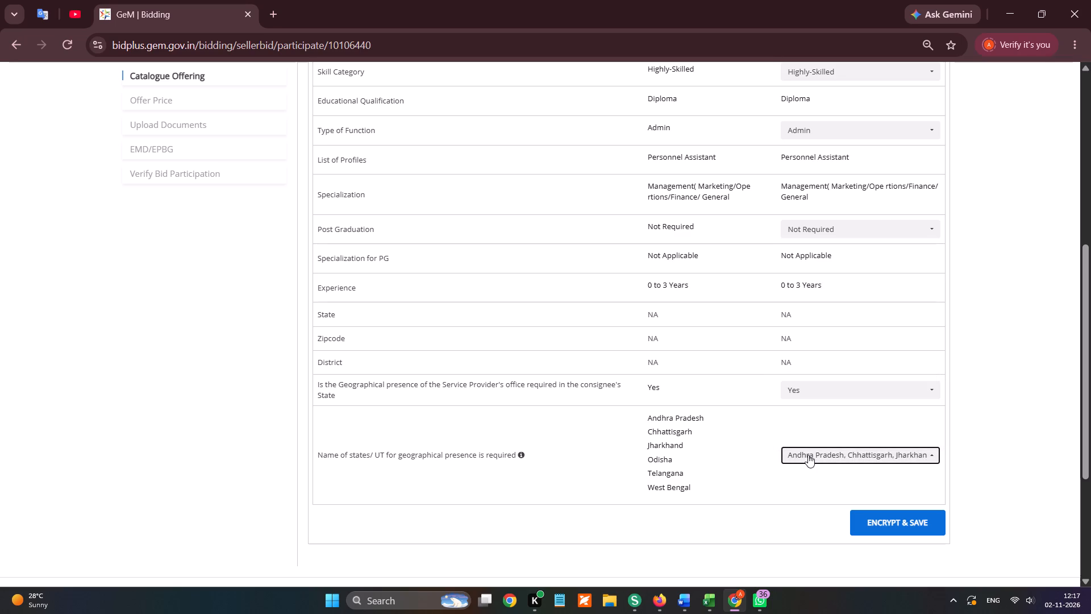
Add Telangana and West Bengal to the offered states for geographical presence.
click(808, 455)
scroll(821, 412, up, 2)
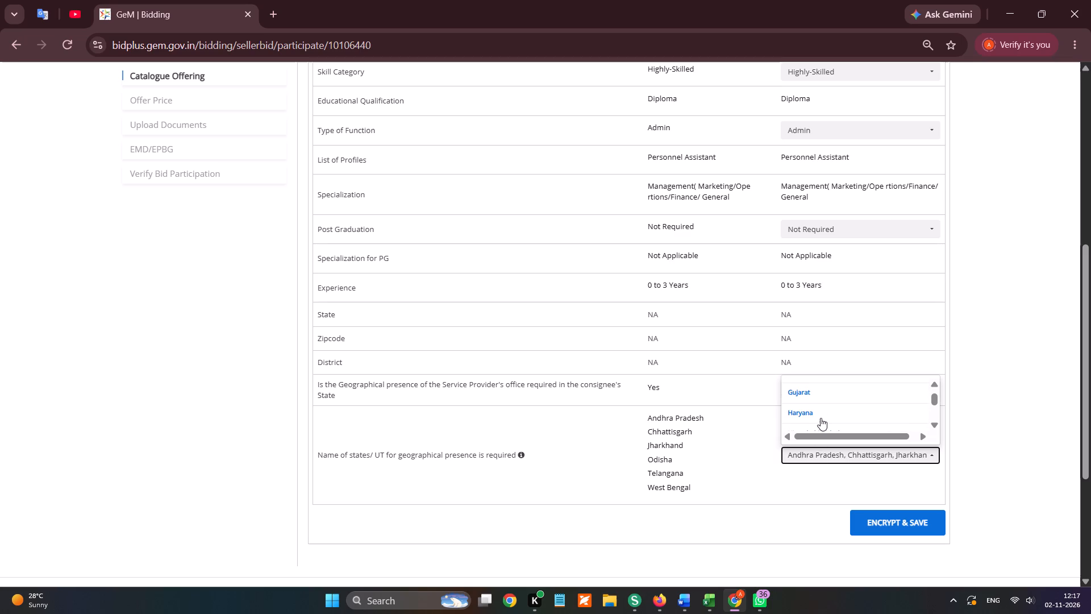
scroll(821, 418, down, 2)
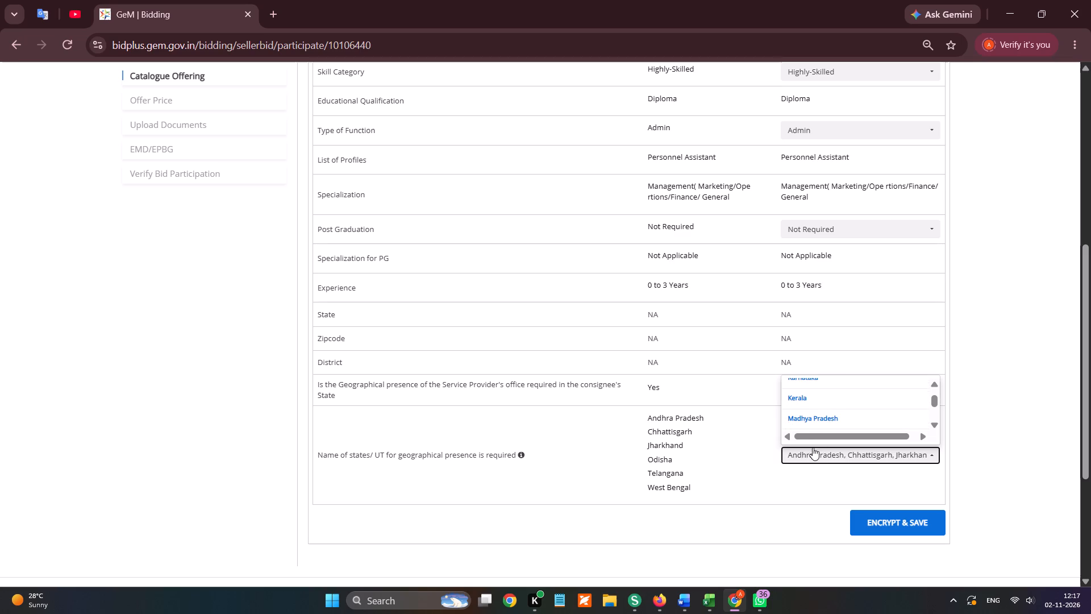
click(809, 470)
click(818, 456)
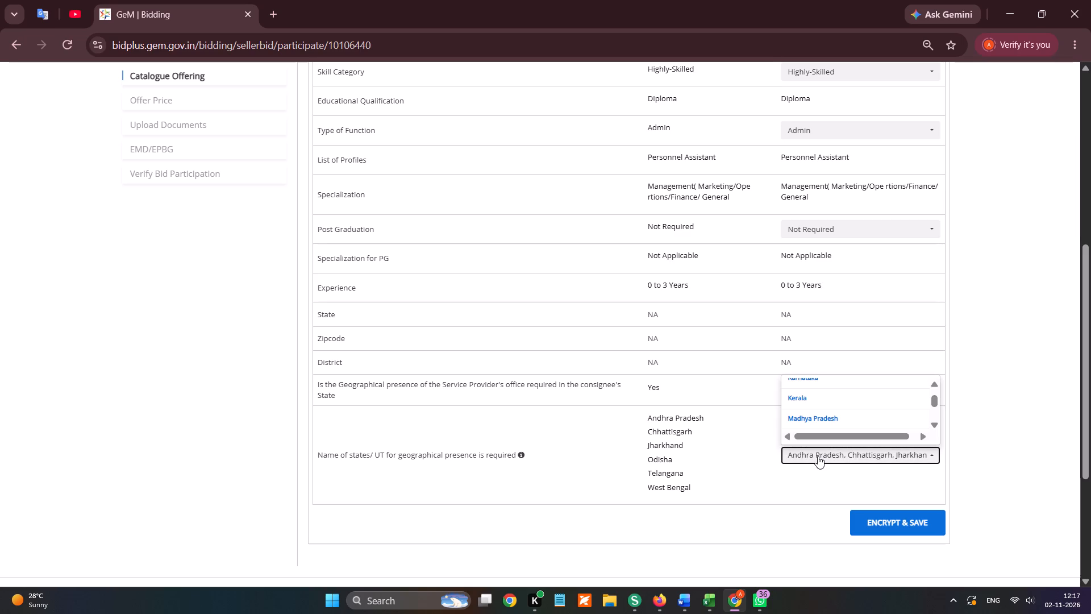
key(t)
click(805, 421)
click(810, 466)
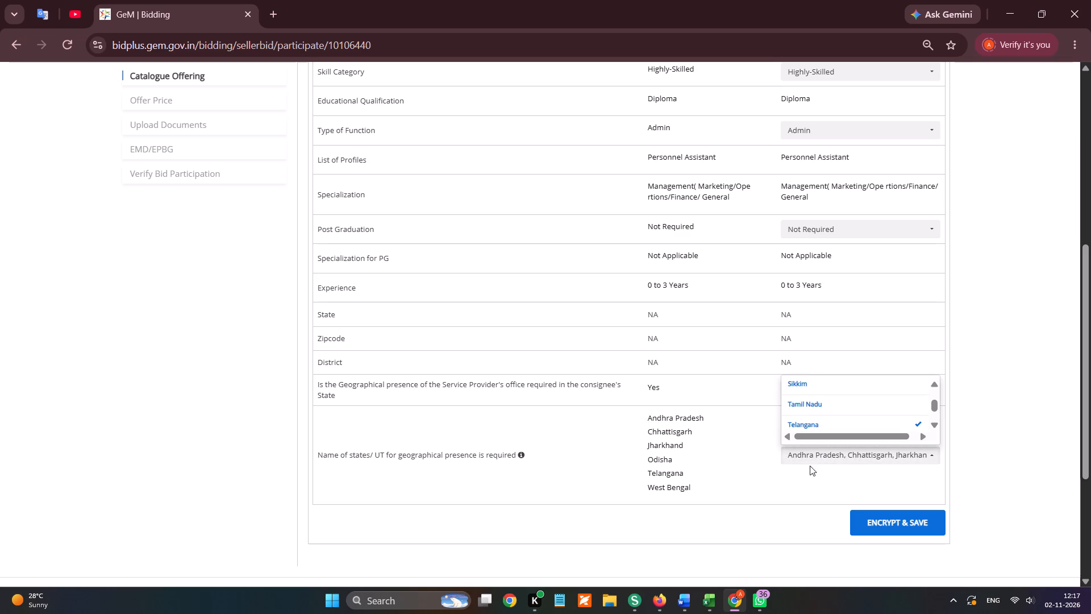
click(814, 460)
key(w)
click(806, 399)
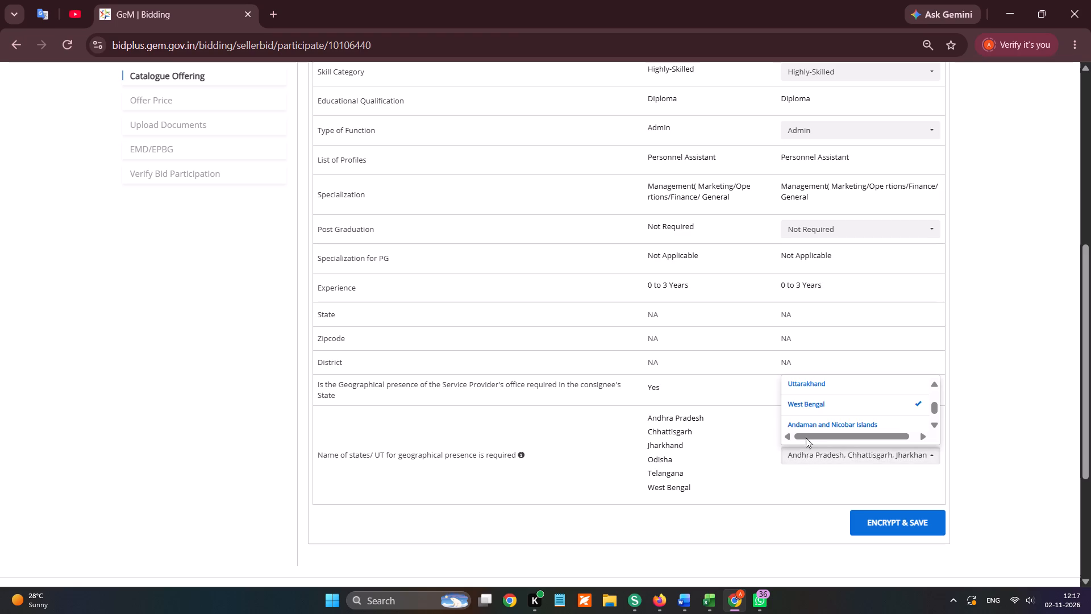
click(805, 454)
Deselect Chhattisgarh from the offered states for geographical presence.
click(809, 455)
key(c)
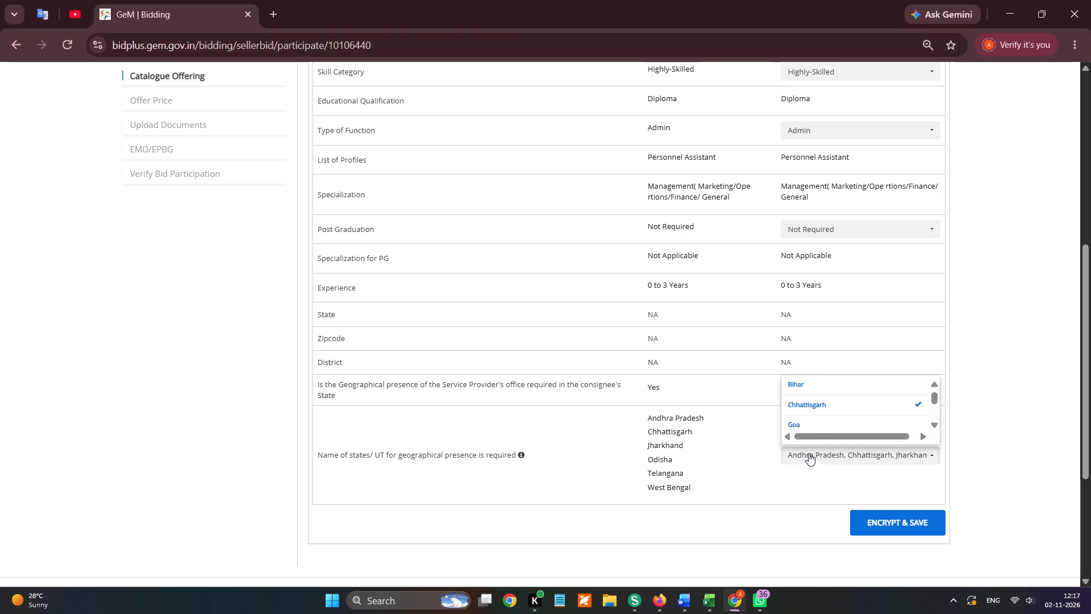
click(814, 406)
click(803, 471)
Encrypt and save the catalogue offering and continue to the Offer Price stage.
click(873, 515)
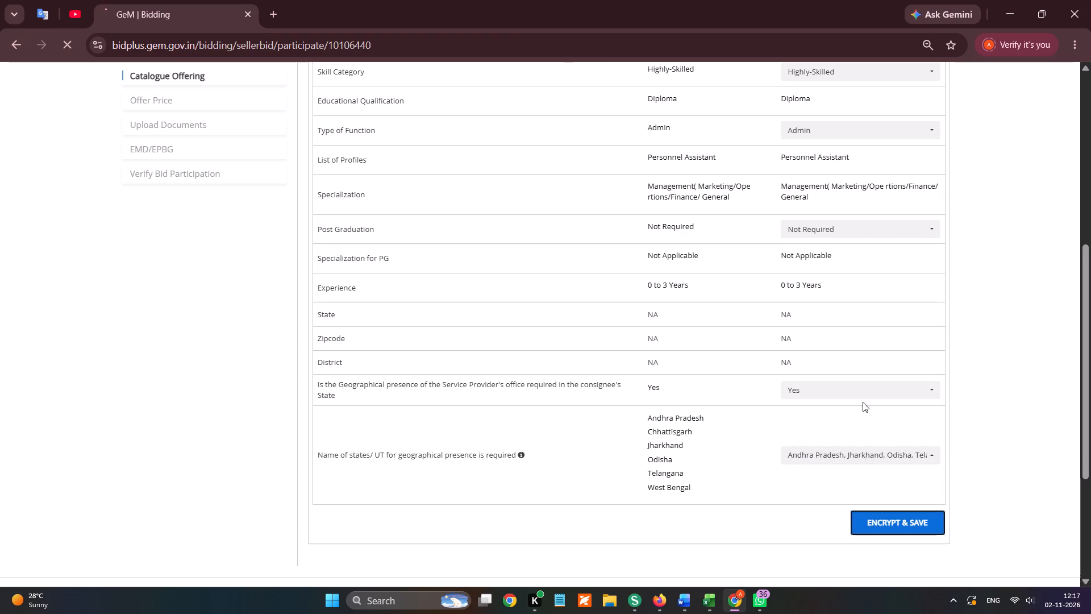
scroll(866, 386, down, 1)
click(905, 379)
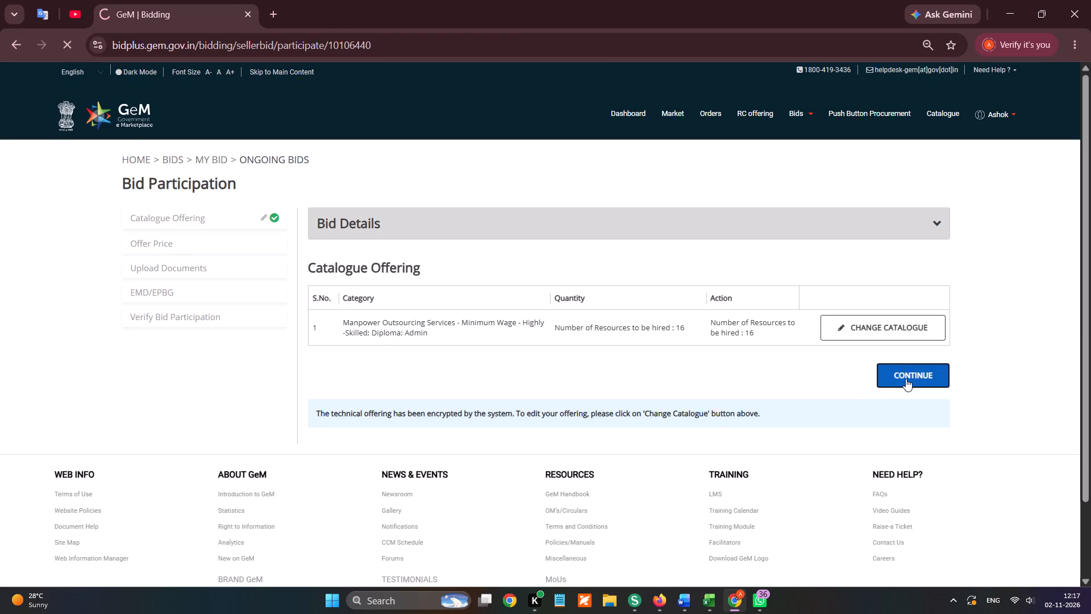
Enter 3.85 as the percentage of service charge inclusive of GST for the manpower service.
scroll(906, 379, down, 1)
text(3.85)
key(Tab)
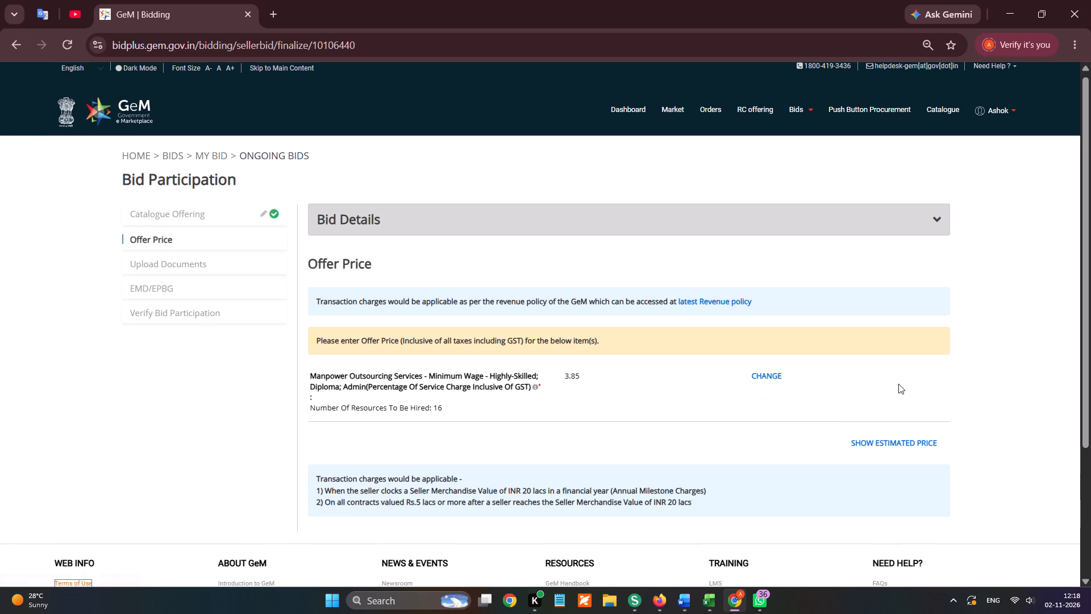
Show the estimated price, copy the total offer price figure, and proceed with it.
click(900, 449)
scroll(826, 399, down, 6)
double_click(740, 341)
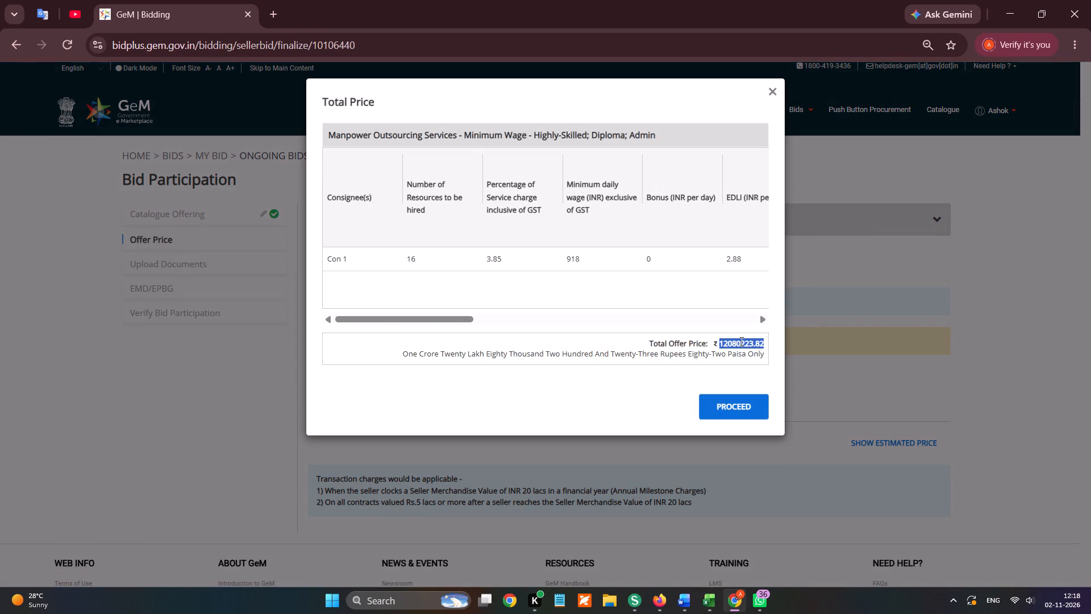
key(ctrl+c)
click(728, 420)
click(756, 409)
Encrypt and save the offer price to move on to the document uploads.
click(911, 471)
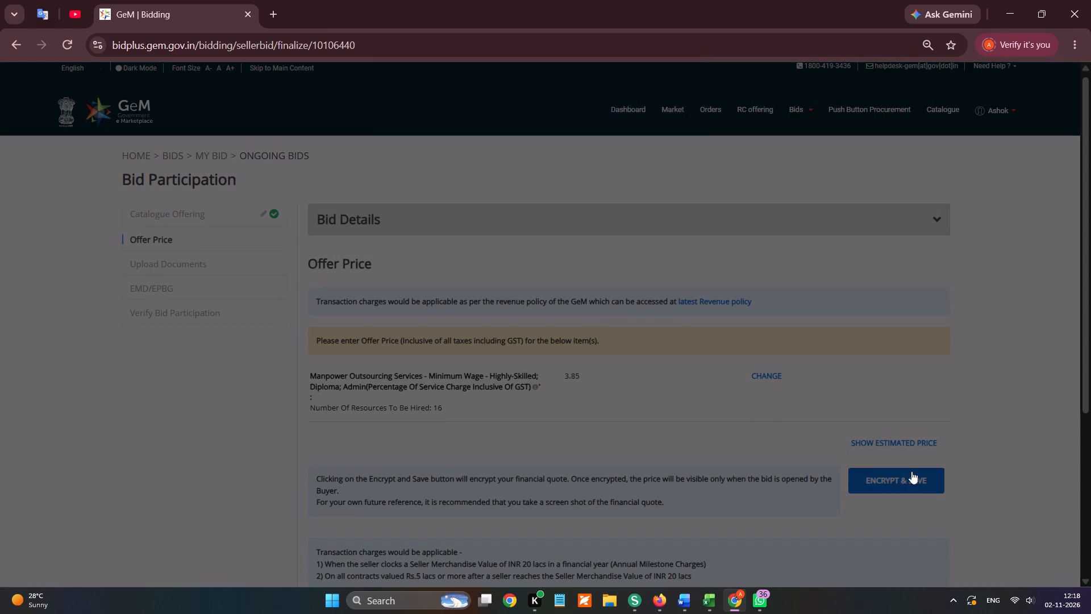
click(626, 173)
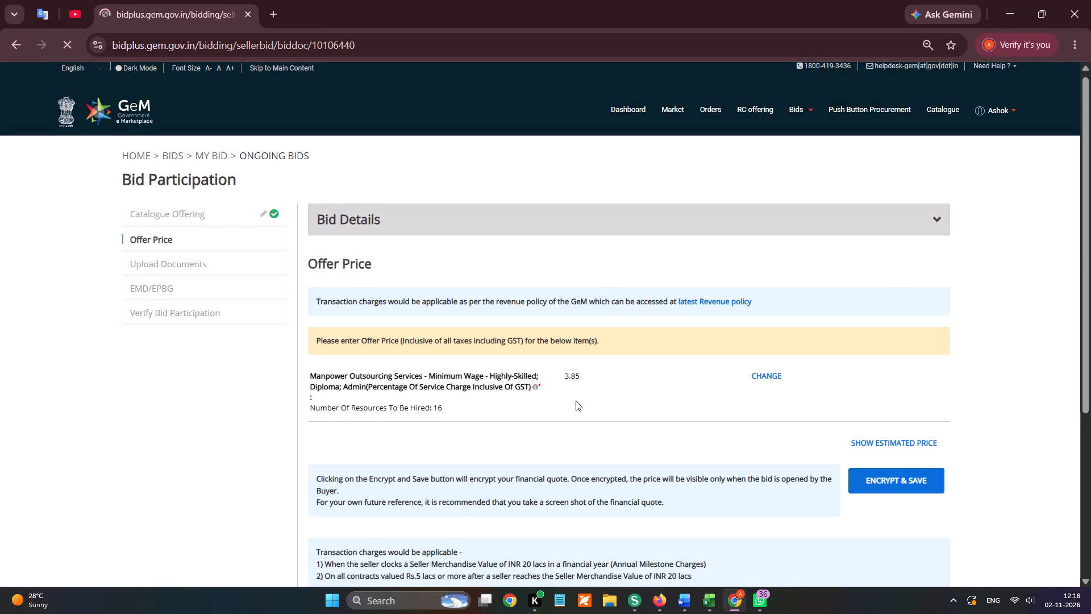
From the Gem Bid Documents folder, upload experience-criteria-nandal for Experience Criteria and turnover-certificate-nandal for Bidder Turnover.
click(611, 291)
scroll(116, 251, up, 5)
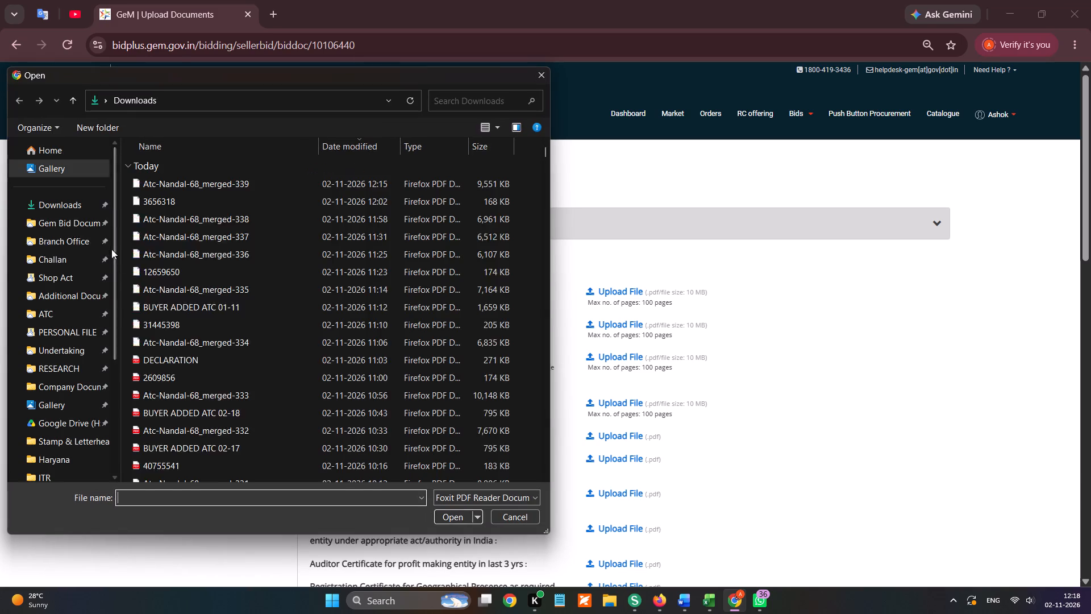
click(77, 227)
double_click(173, 412)
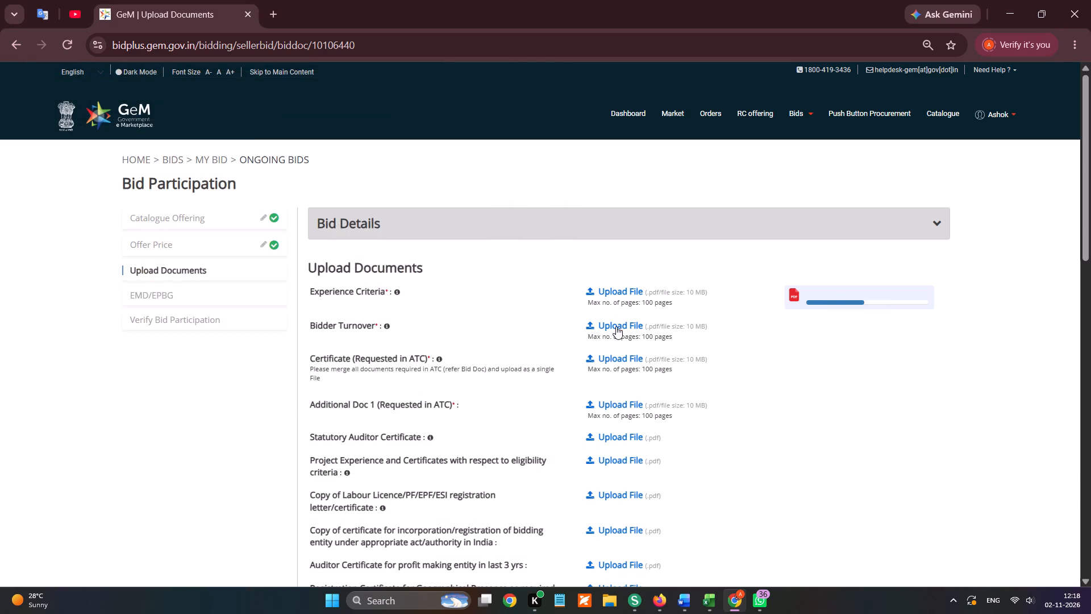
click(616, 326)
scroll(473, 380, down, 5)
double_click(195, 473)
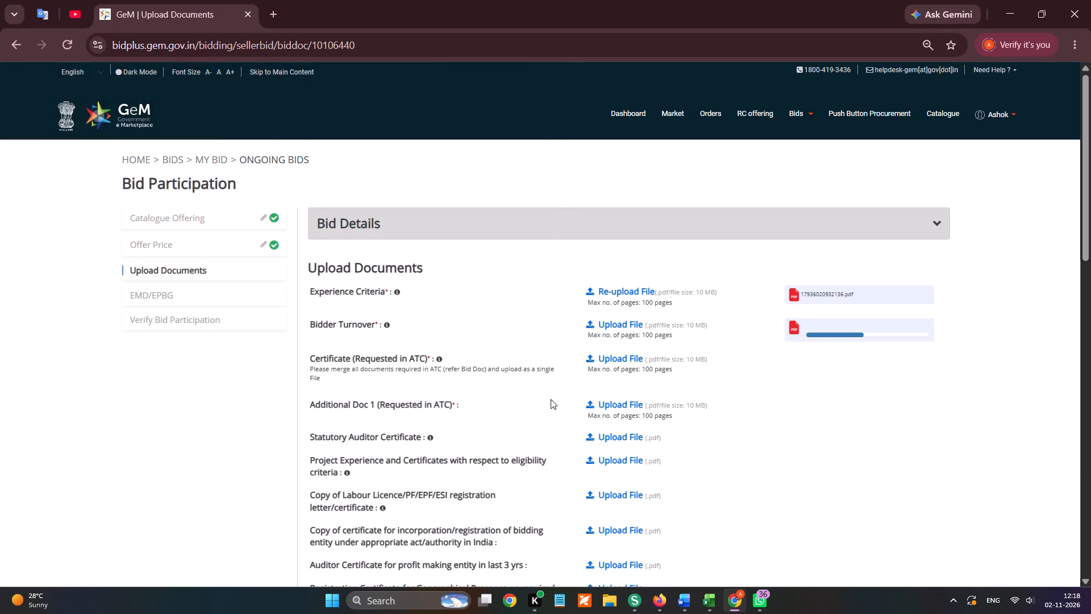
click(617, 405)
scroll(60, 337, up, 4)
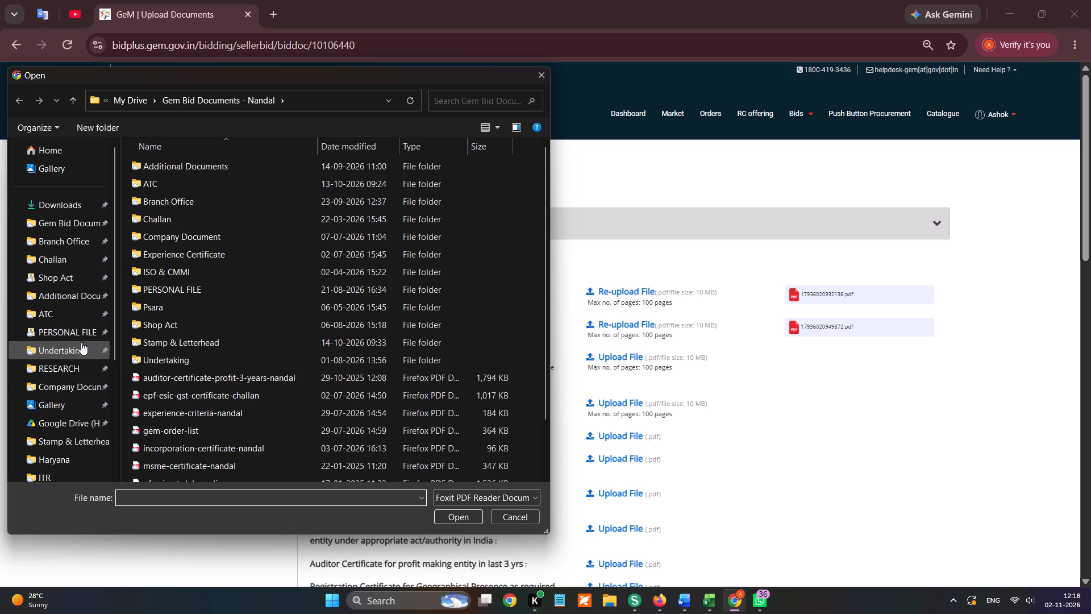
click(73, 304)
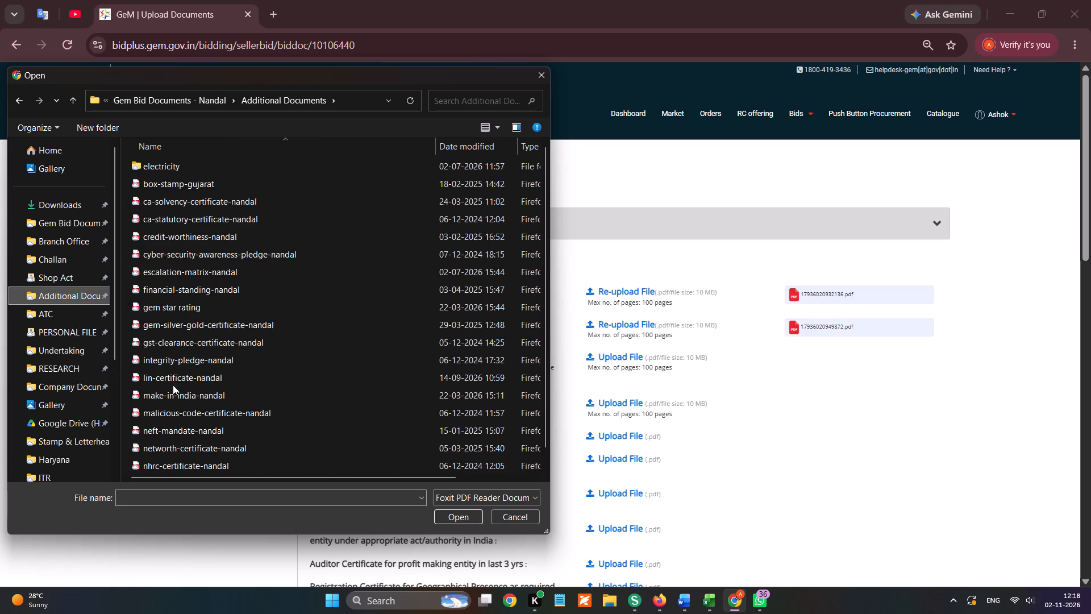
double_click(193, 433)
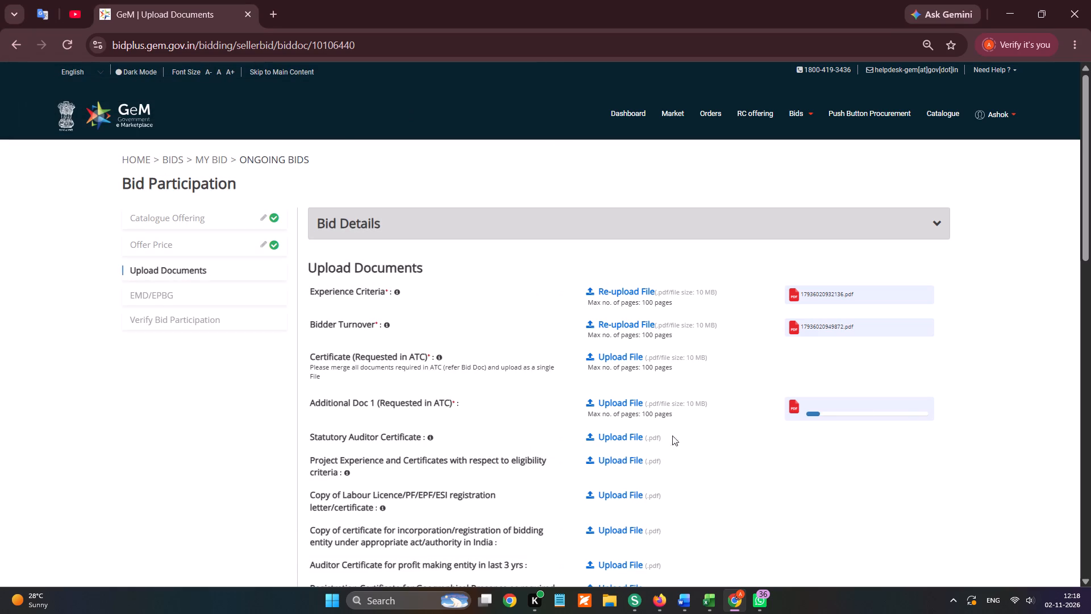
Upload statutory-auditor-certificate-nandal from the Gem Bid Documents folder for Statutory Auditor Certificate.
click(613, 437)
scroll(70, 222, up, 5)
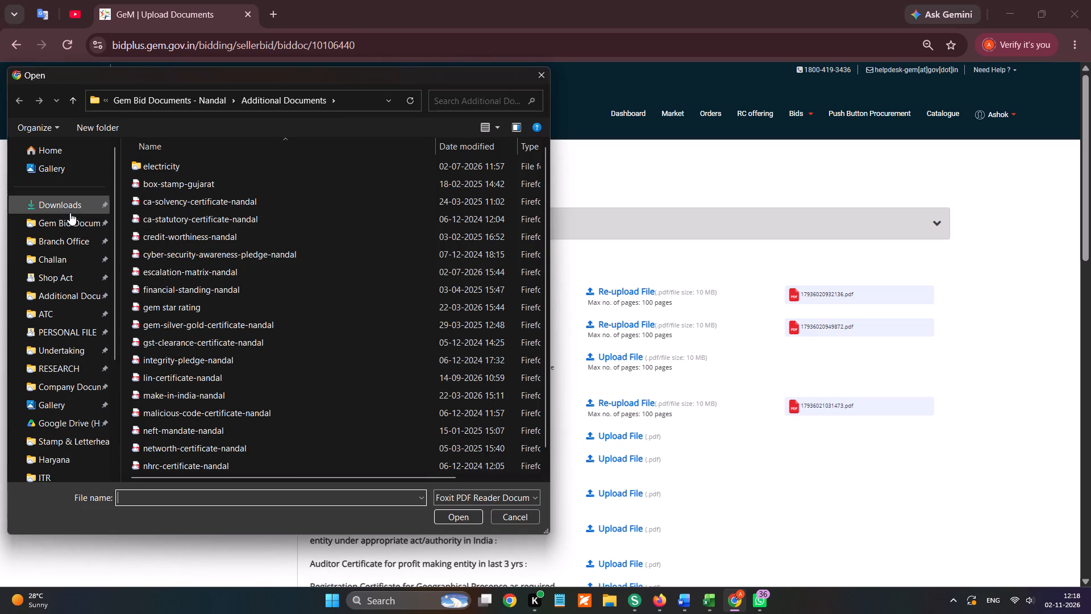
click(70, 213)
click(76, 227)
scroll(168, 370, down, 5)
double_click(170, 455)
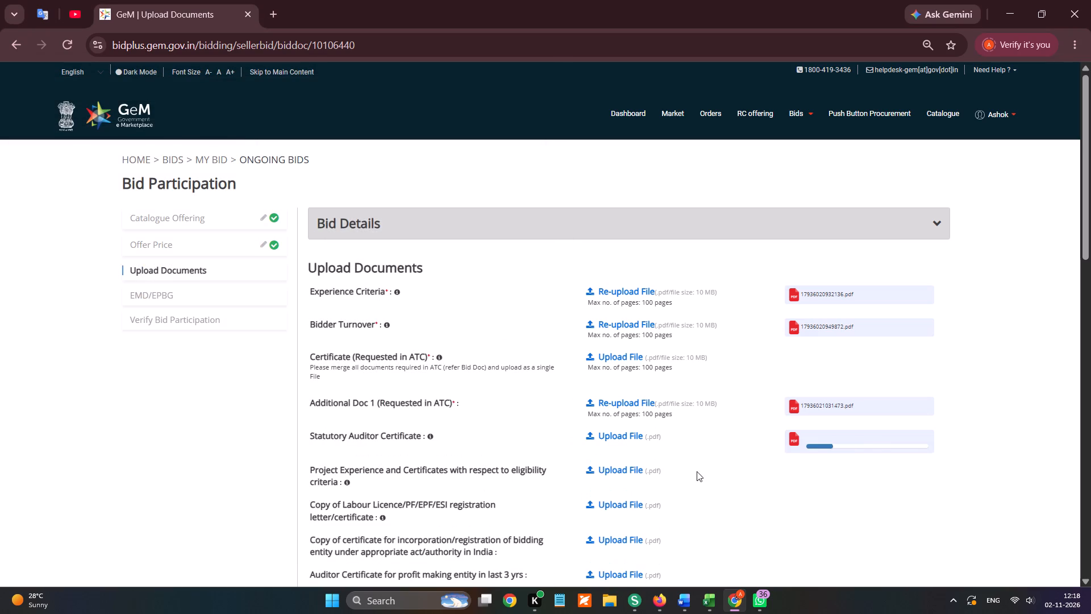
Upload gem-order-list for Project Experience and Certificates, and pf-esi-gst- labour-license for the Labour Licence/PF/EPF/ESI registration entry.
click(628, 470)
scroll(223, 444, down, 4)
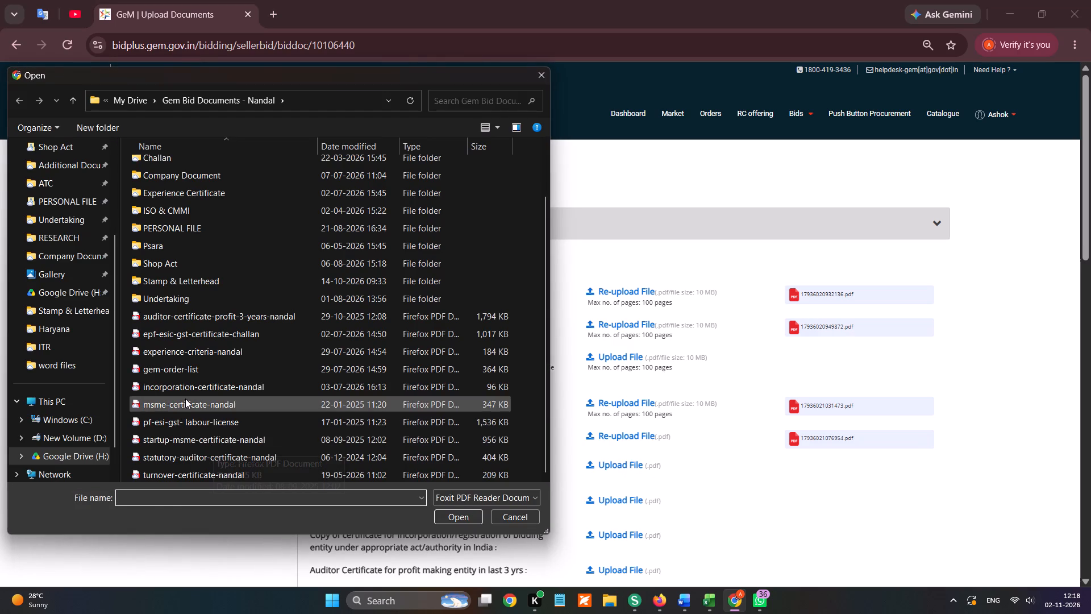
double_click(191, 374)
scroll(734, 443, down, 1)
click(620, 294)
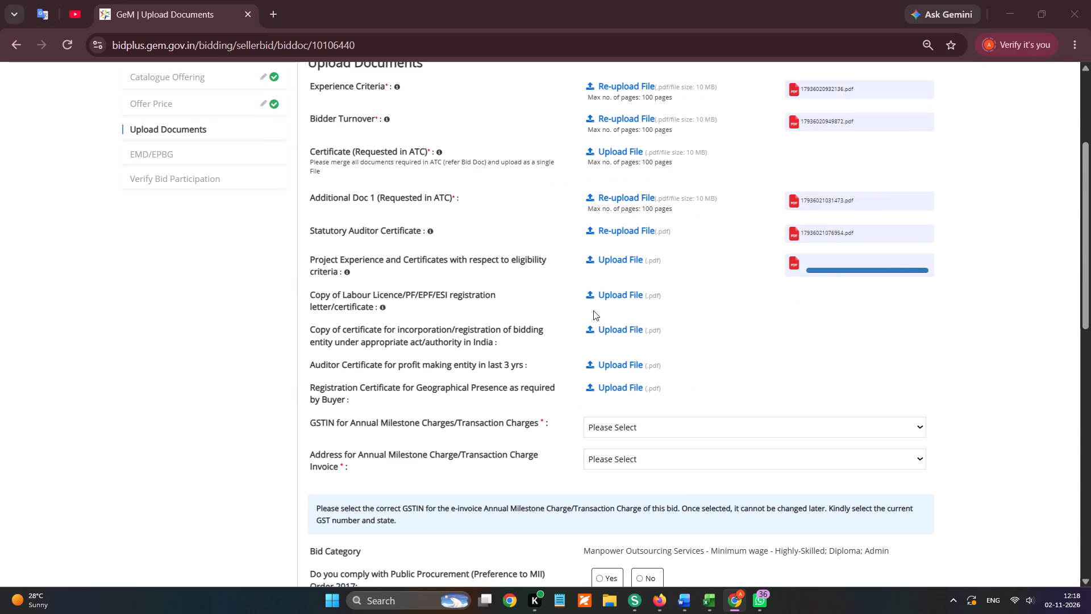
scroll(322, 349, down, 5)
double_click(196, 421)
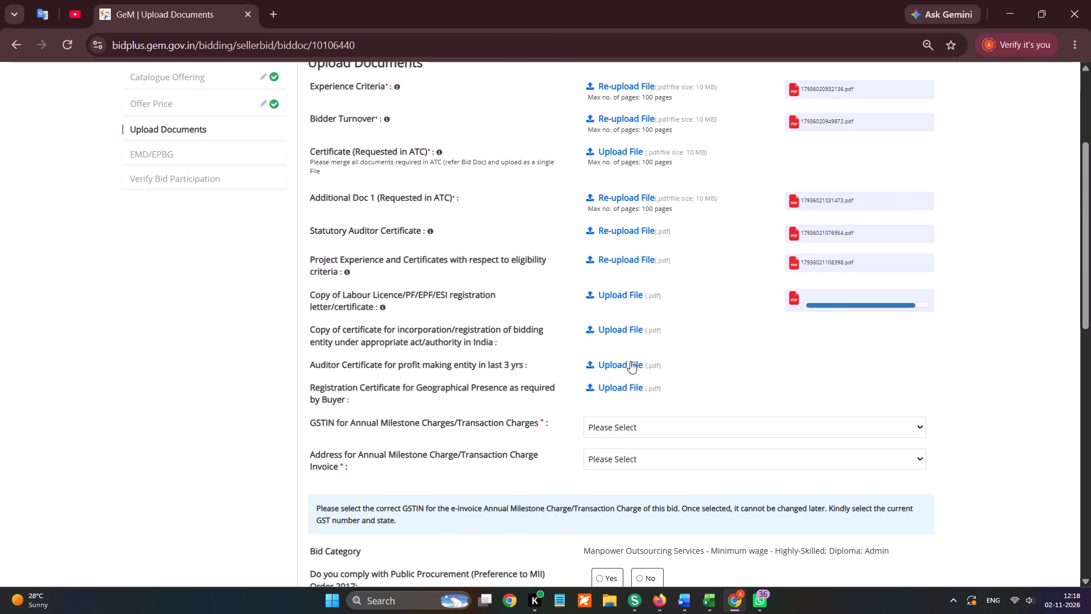
Upload auditor-certificate-profit-3-years-nandal for the profit-making Auditor Certificate and incorporation-certificate-nandal for the incorporation certificate entry.
click(630, 360)
double_click(252, 374)
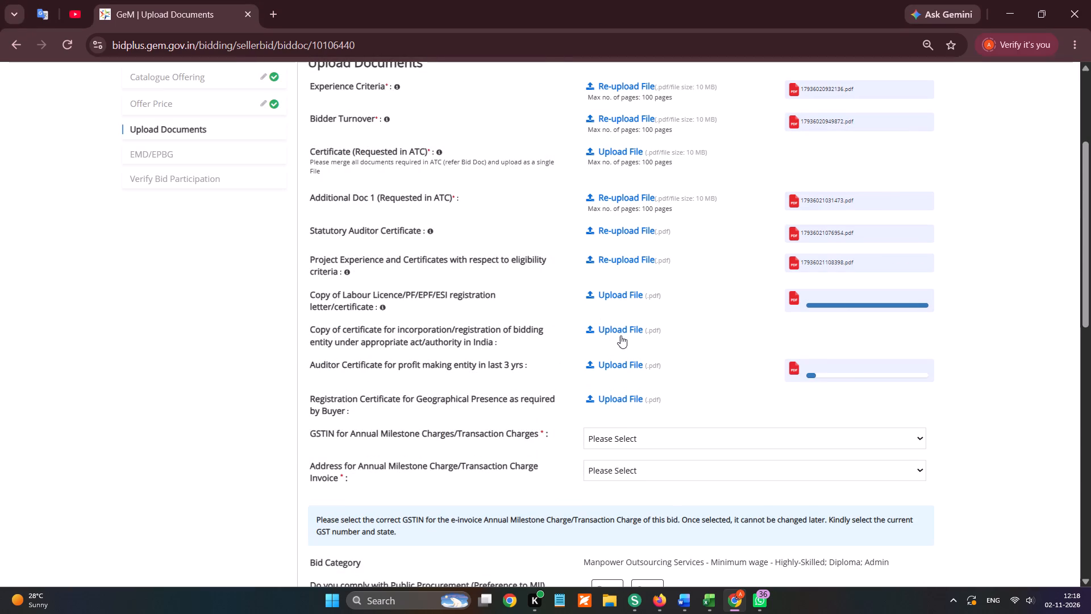
click(629, 328)
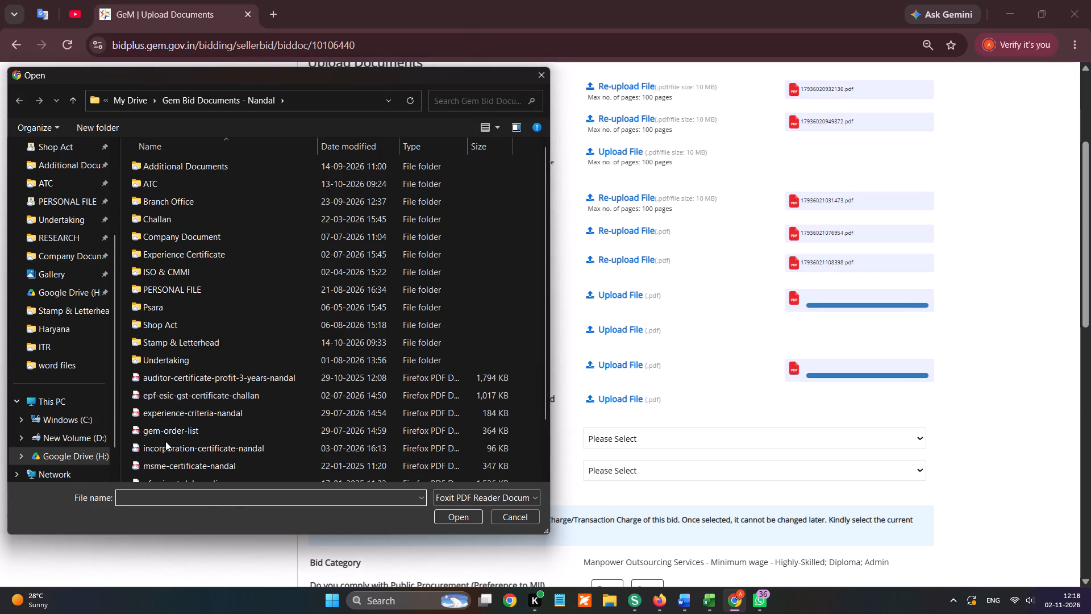
double_click(163, 445)
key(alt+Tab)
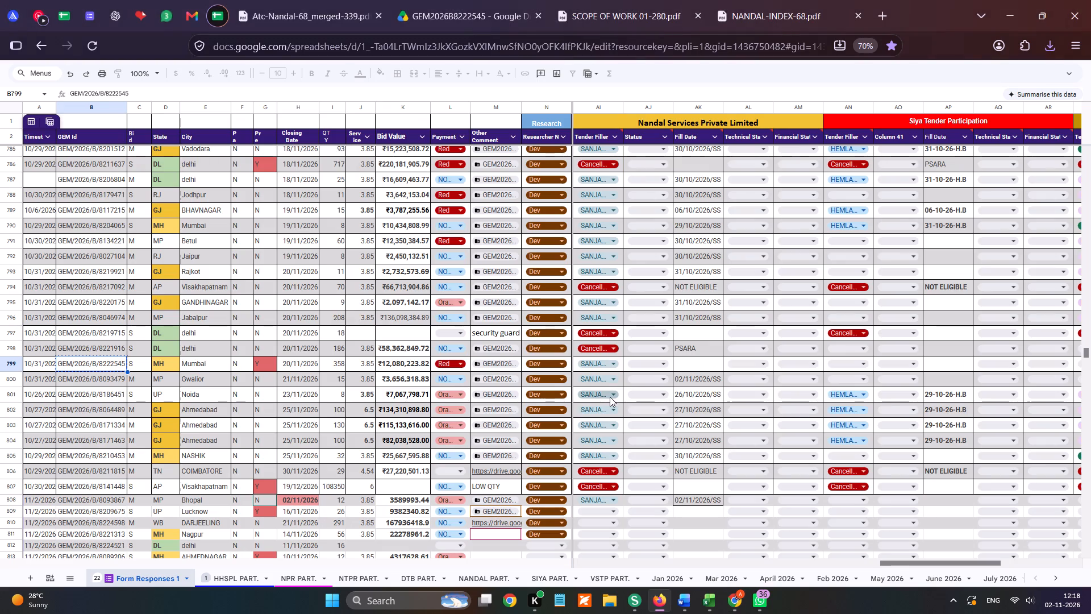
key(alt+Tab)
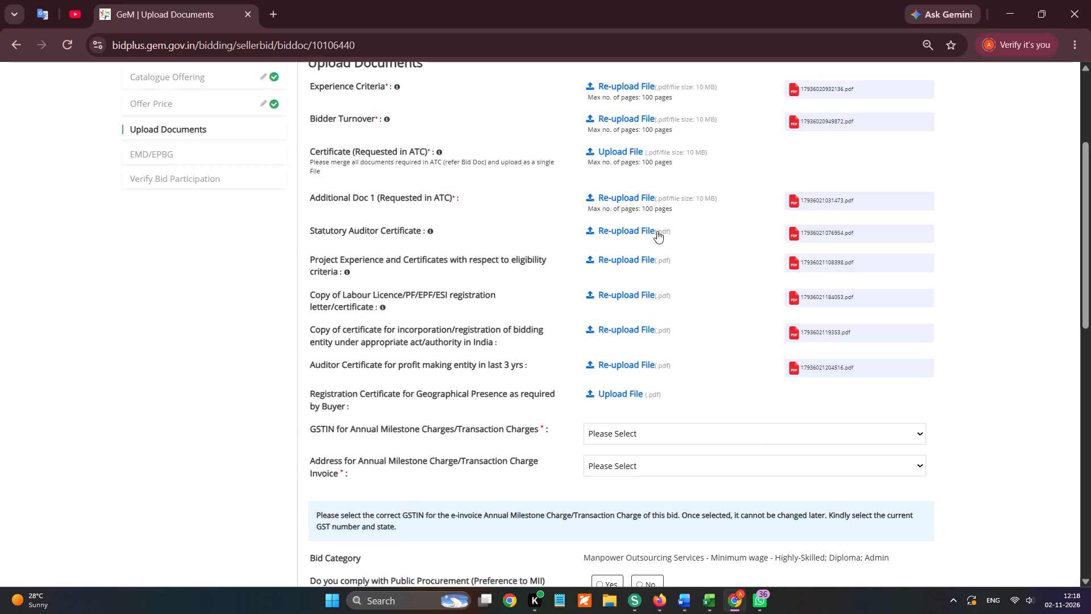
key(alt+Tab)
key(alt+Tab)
Upload Atc-Nandal-68_merged-339 from the Downloads folder for Certificate (Requested in ATC).
click(618, 135)
click(627, 155)
scroll(26, 177, up, 5)
click(88, 202)
double_click(218, 184)
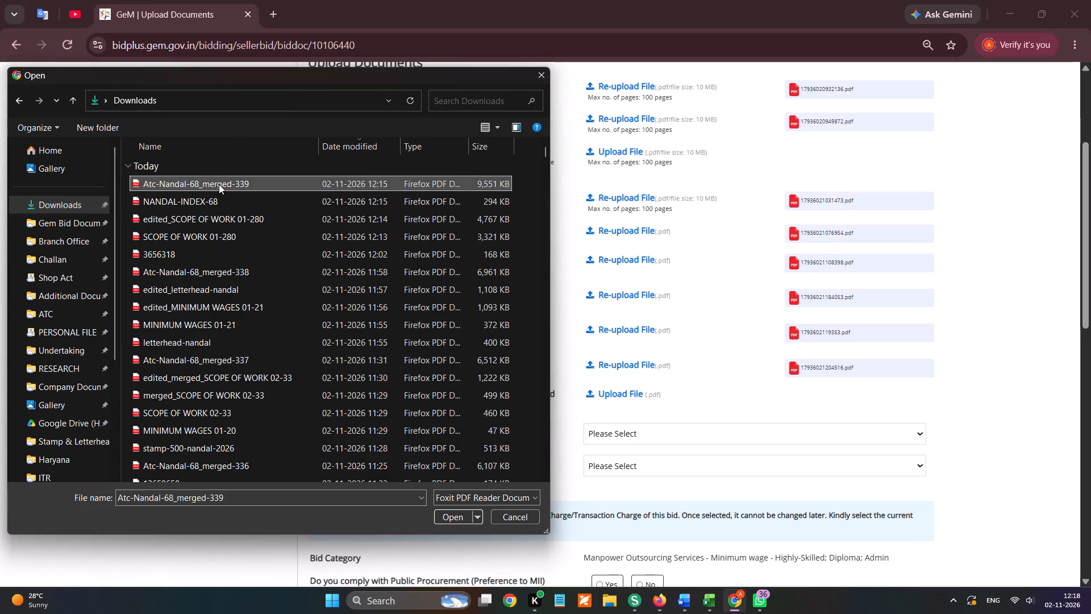
Upload ap-visakhapatnam-shopact-nandal from the Shop Act folder for Registration Certificate for Geographical Presence.
click(624, 388)
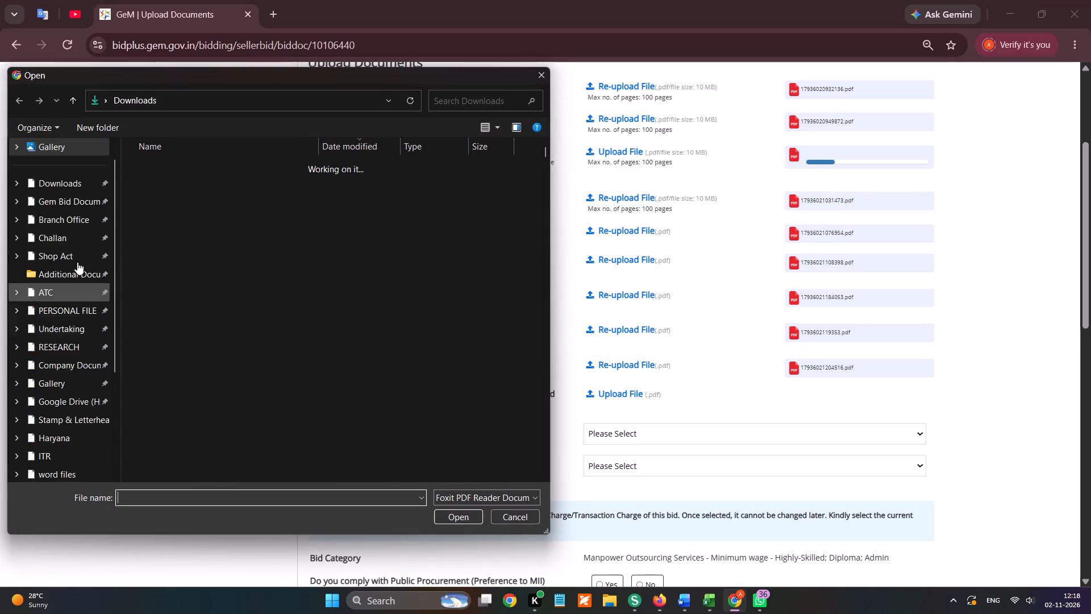
scroll(77, 260, up, 4)
click(68, 279)
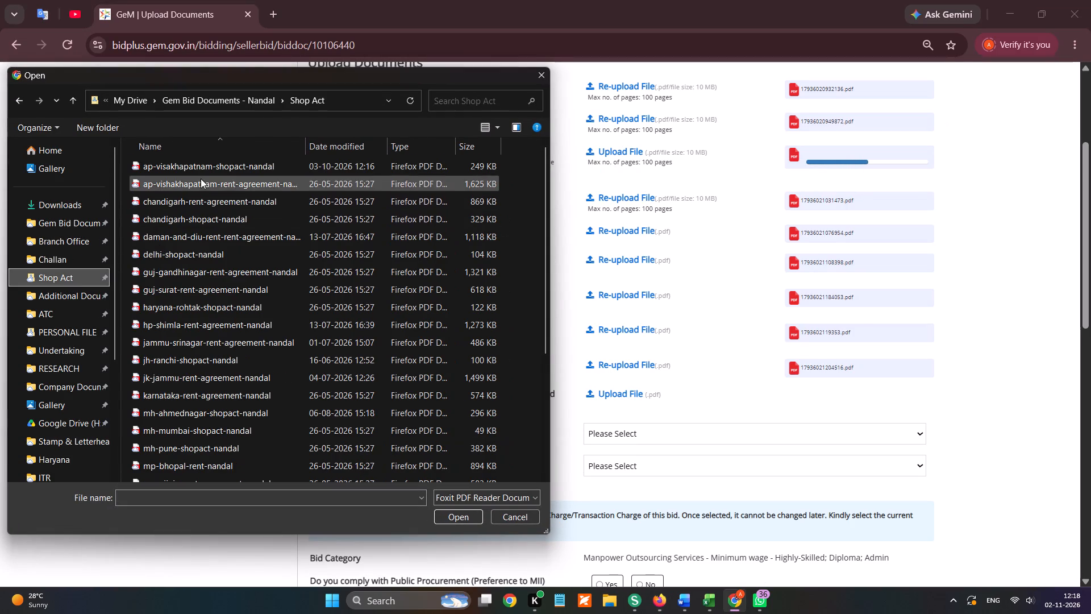
double_click(203, 165)
Choose the registered GSTIN and the Delhi invoice address for the Annual Milestone Charges/Transaction Charges.
scroll(676, 292, down, 1)
click(629, 235)
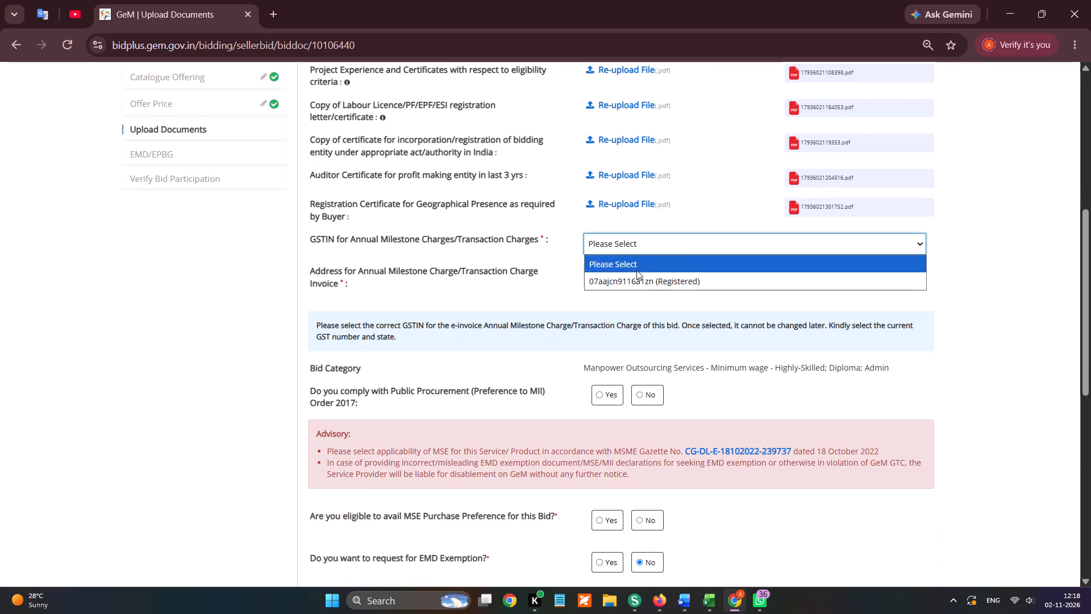
click(636, 277)
click(679, 143)
drag(659, 276, 659, 283)
click(656, 309)
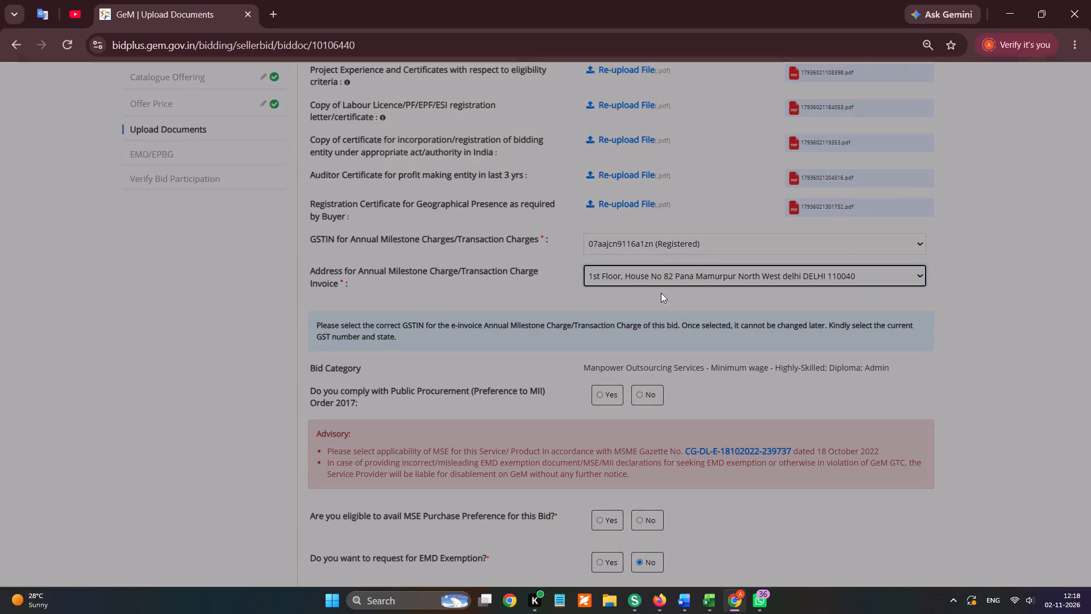
click(678, 146)
Answer Yes to complying with the Public Procurement (Preference to MII) Order 2017.
click(601, 392)
Answer Yes to MSE Purchase Preference eligibility and upload msme-certificate-nandal from the Gem Bid Documents folder as the MSE category certificate.
scroll(602, 389, down, 1)
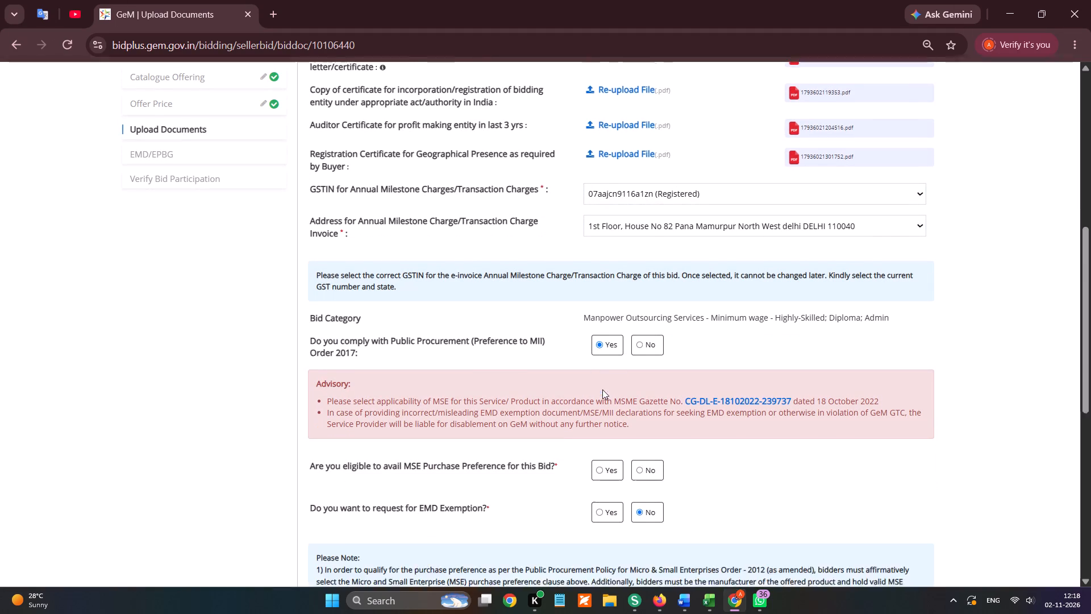
click(604, 330)
click(615, 359)
scroll(0, 254, up, 4)
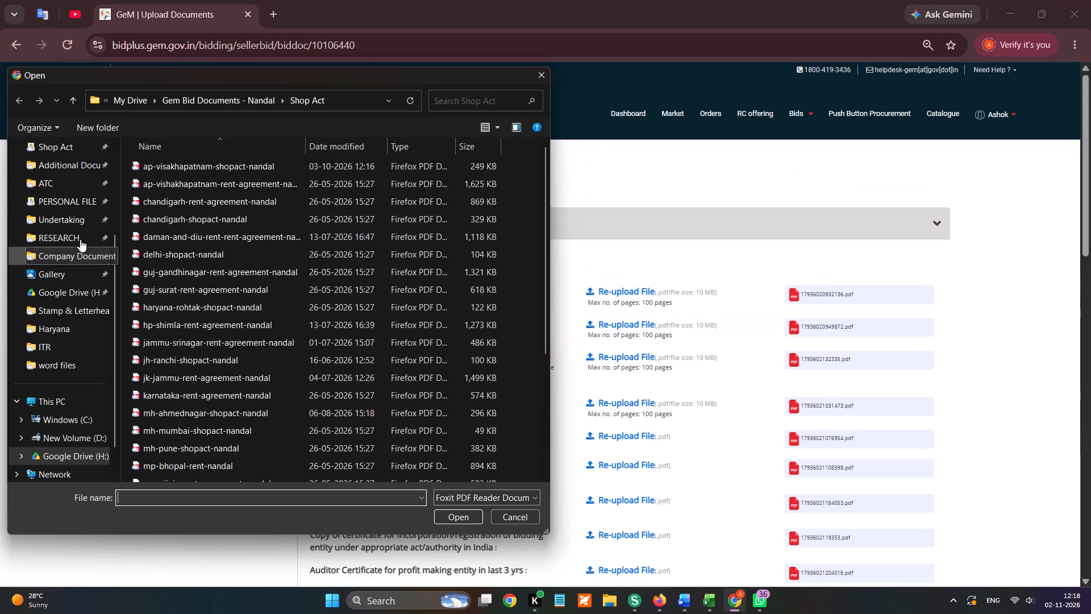
scroll(64, 248, up, 4)
click(77, 230)
scroll(172, 365, down, 1)
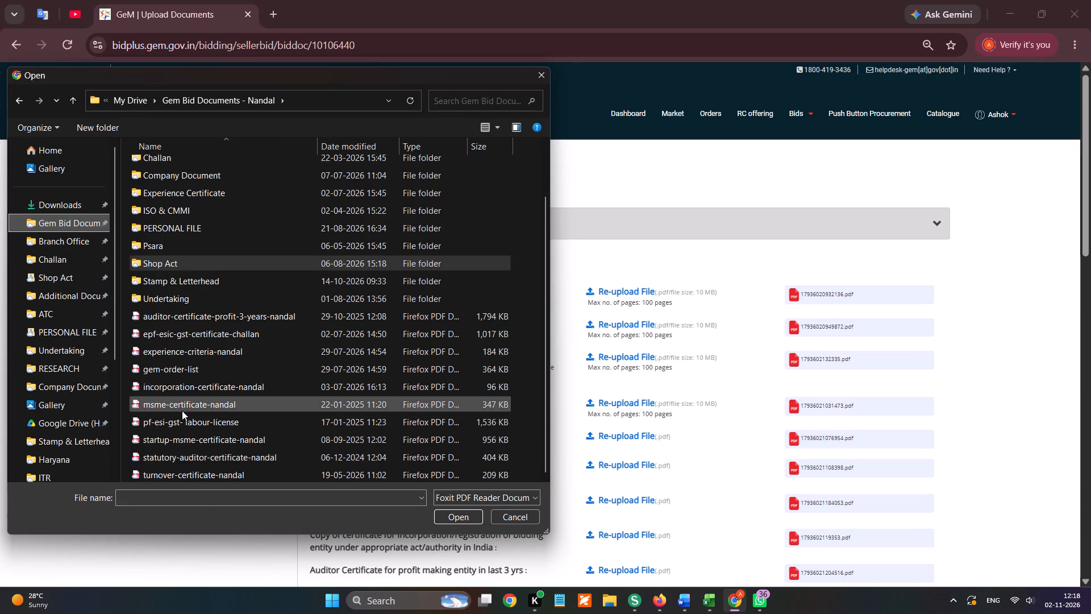
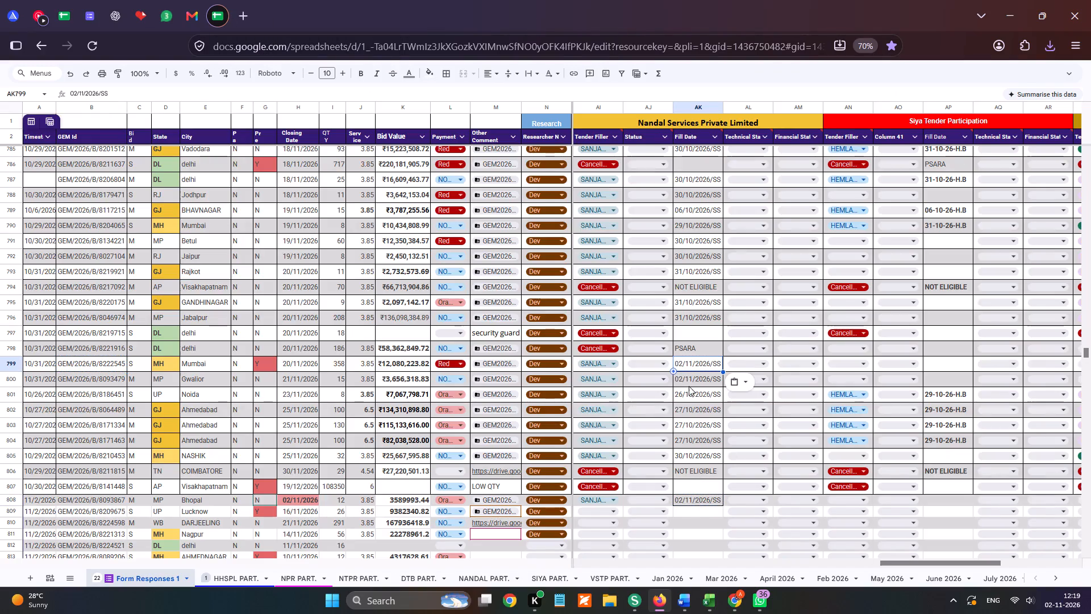
Search the tender sheet for the Mumbai bid's fill date entry 02/11/2026/SS.
key(ctrl+c)
key(ctrl+f)
key(ctrl+v)
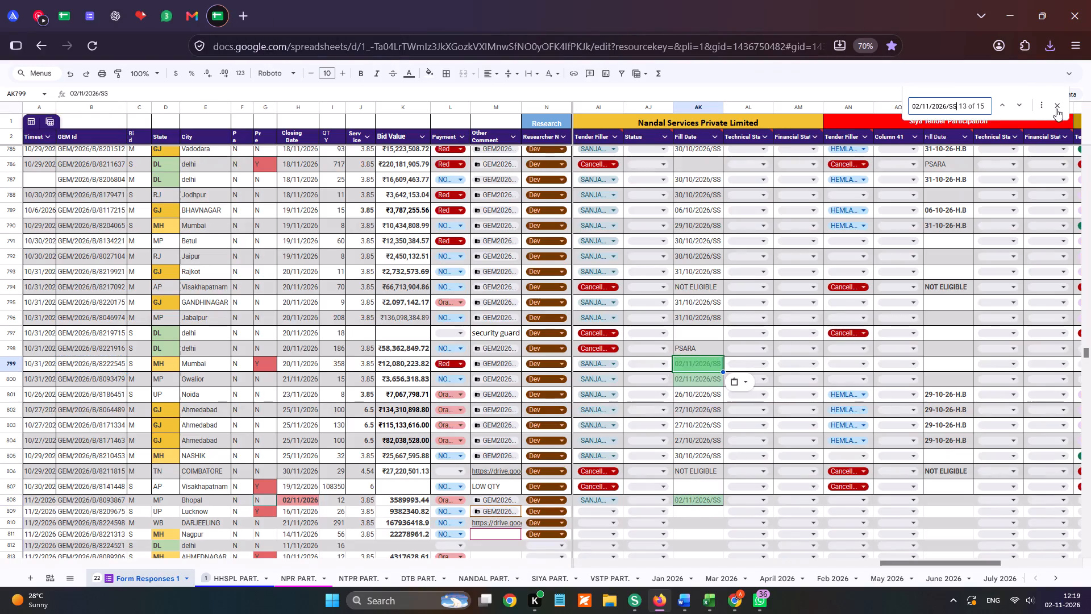
click(1055, 108)
Assign the Nandal tender filler for the Lucknow bid GEM/2026/B/8209675, using the same person as the Bhopal row above.
scroll(742, 354, down, 1)
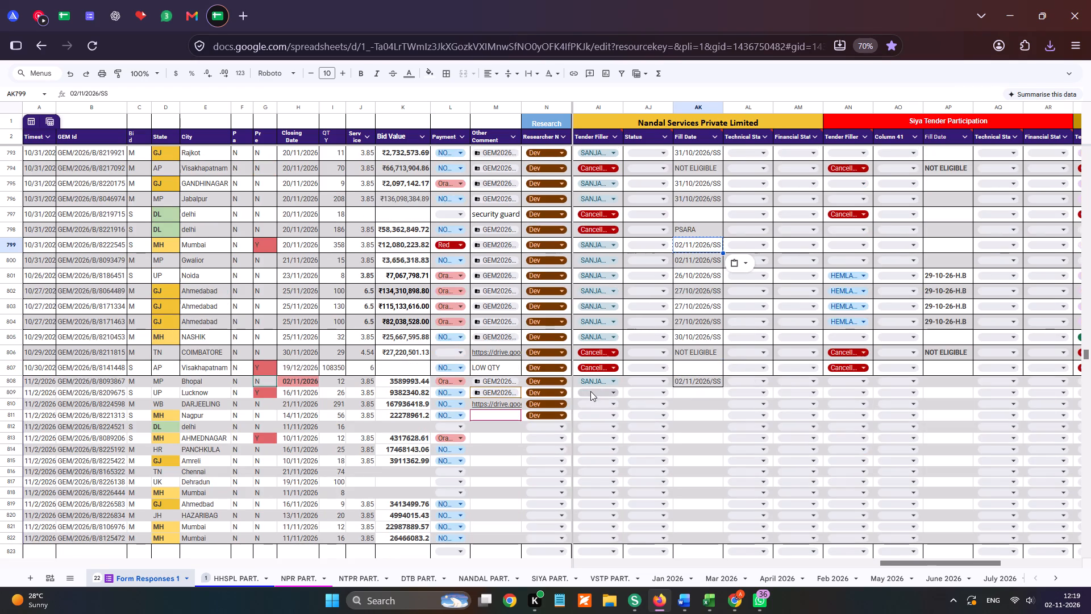
click(590, 391)
click(602, 408)
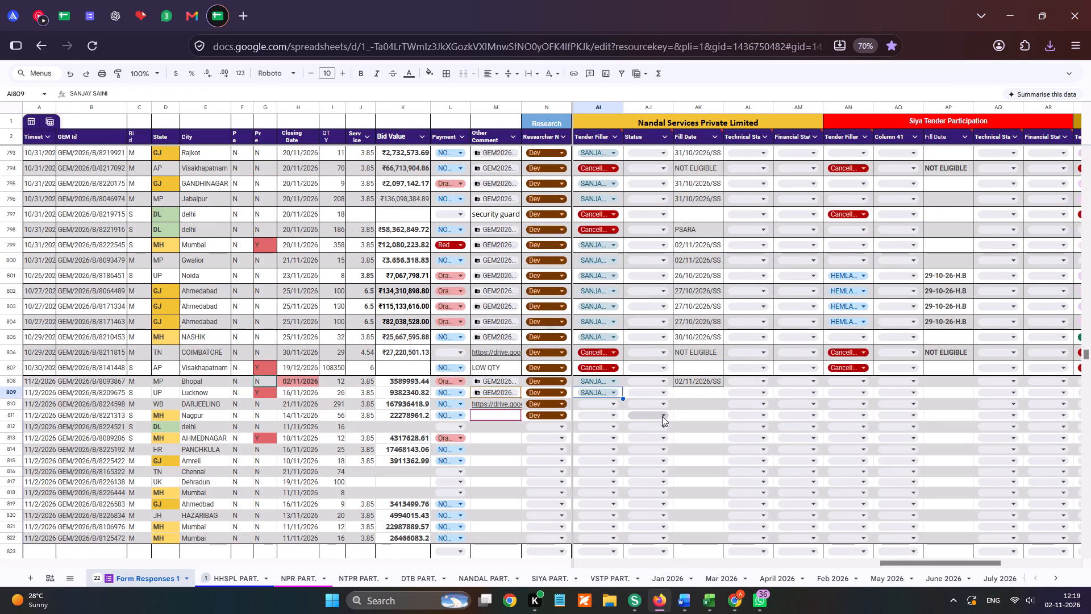
Look through the earlier sheet rows to check the Nandal tender filler assignments and fill dates.
scroll(667, 416, up, 6)
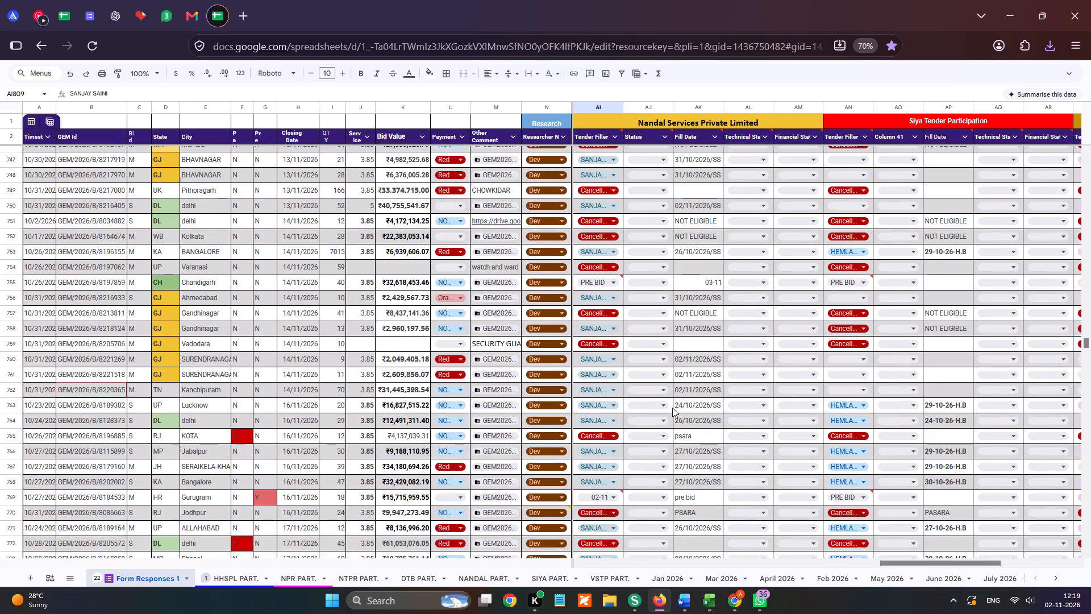
scroll(672, 340, up, 2)
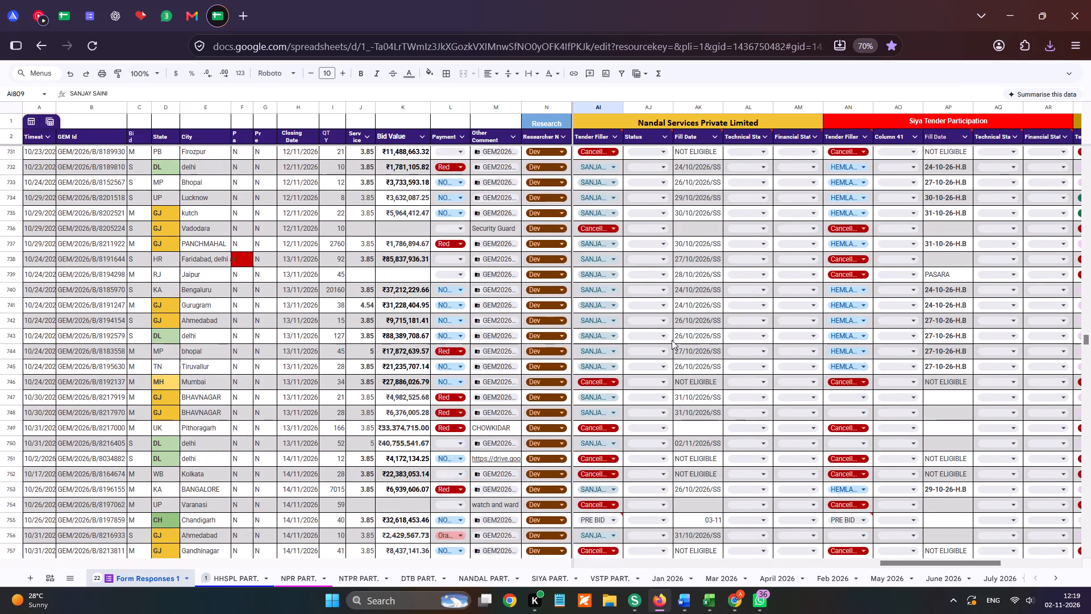
scroll(672, 340, up, 16)
scroll(672, 331, down, 8)
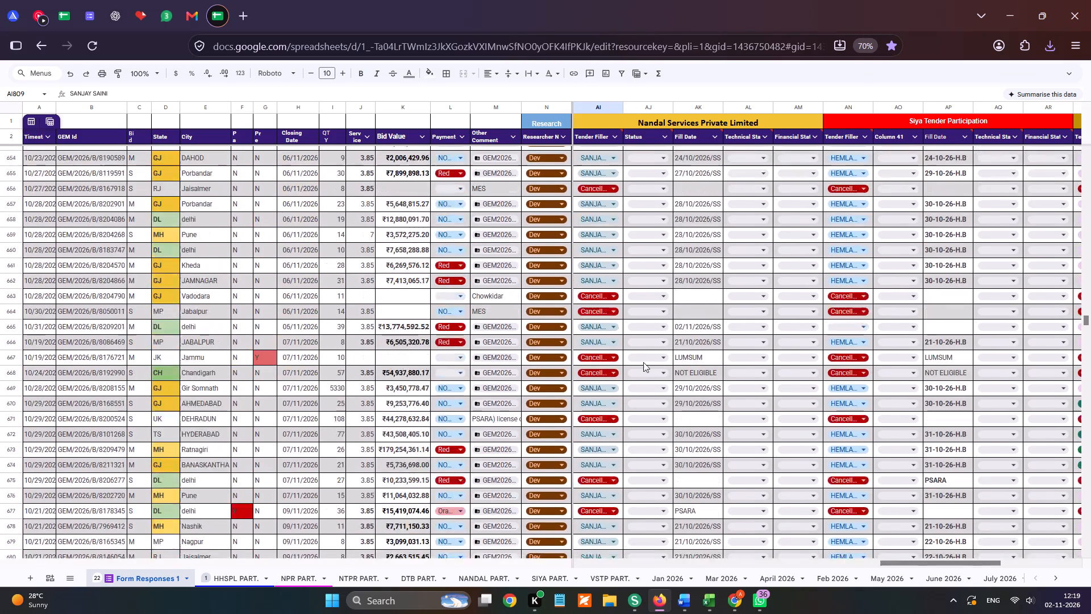
scroll(643, 362, down, 20)
scroll(642, 417, up, 4)
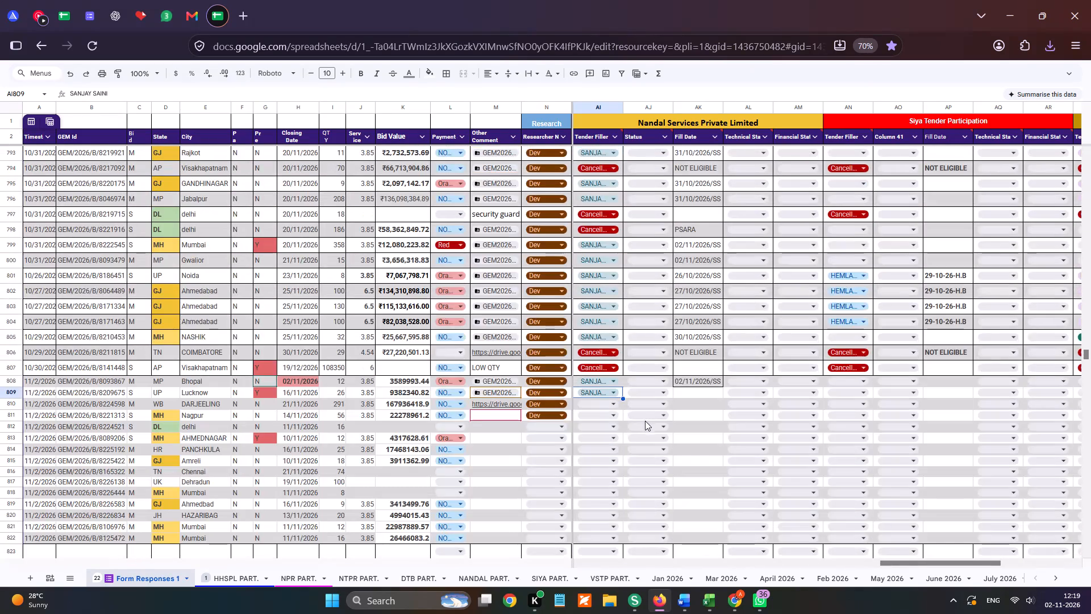
Copy the bid ID GEM/2026/B/8209675 from the sheet and open the Drive link in that row's comment.
click(3, 391)
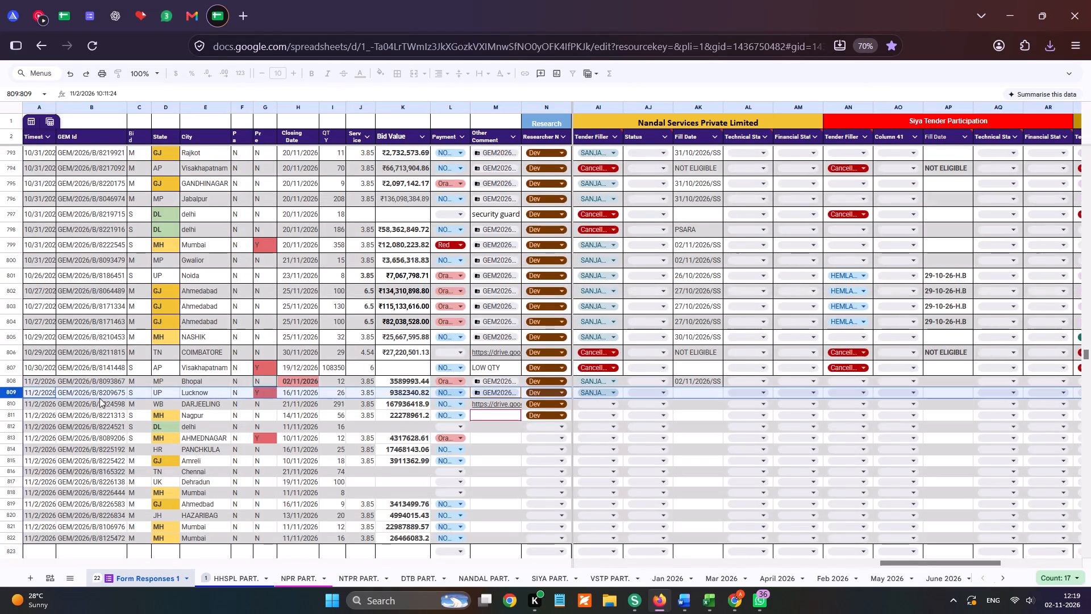
click(94, 392)
key(ctrl+c)
key(ctrl+c)
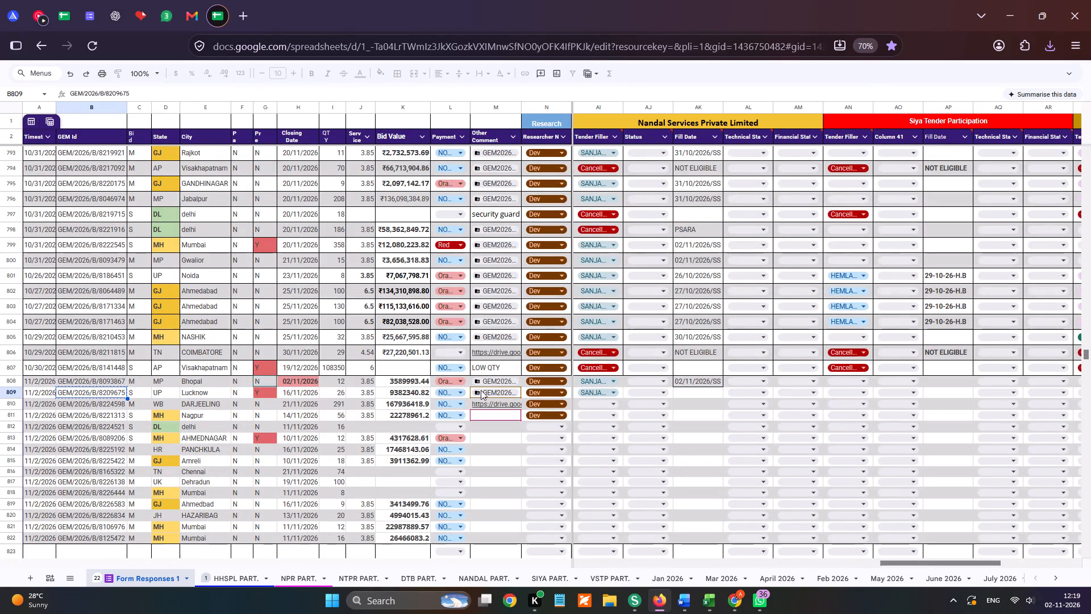
click(524, 409)
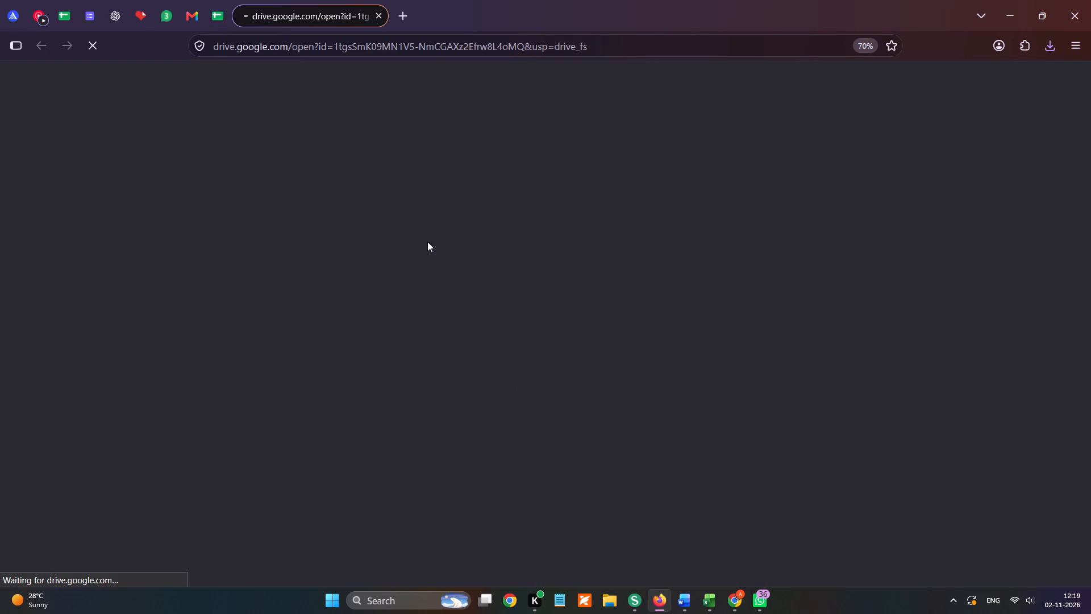
Switch to the GeM portal in Chrome and run an Exact Bid Search for GEM/2026/B/8209675.
click(735, 604)
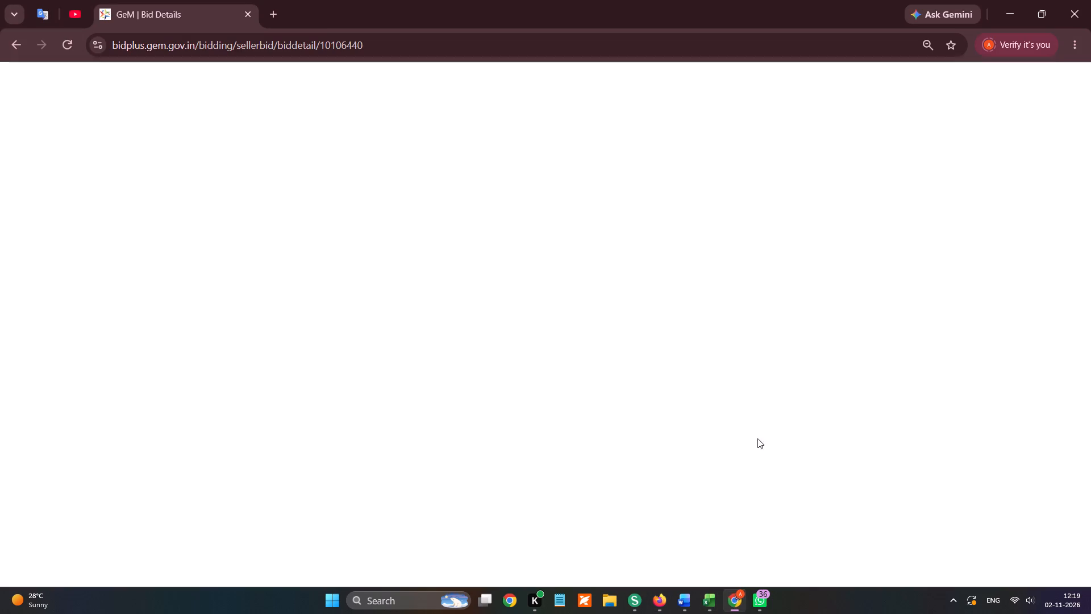
click(817, 136)
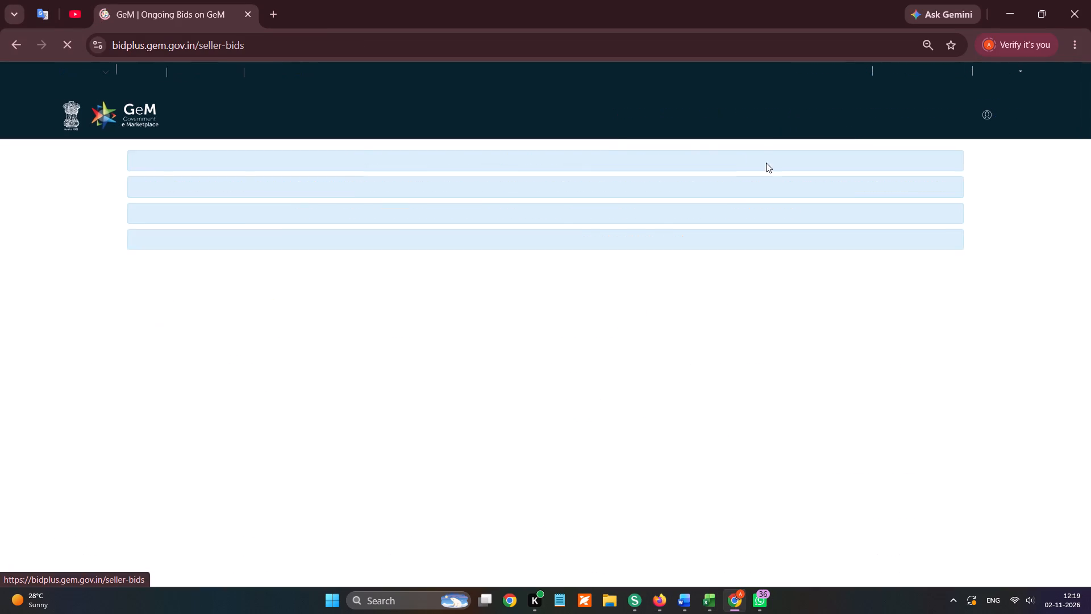
click(766, 163)
key(ctrl+v)
click(657, 161)
click(668, 221)
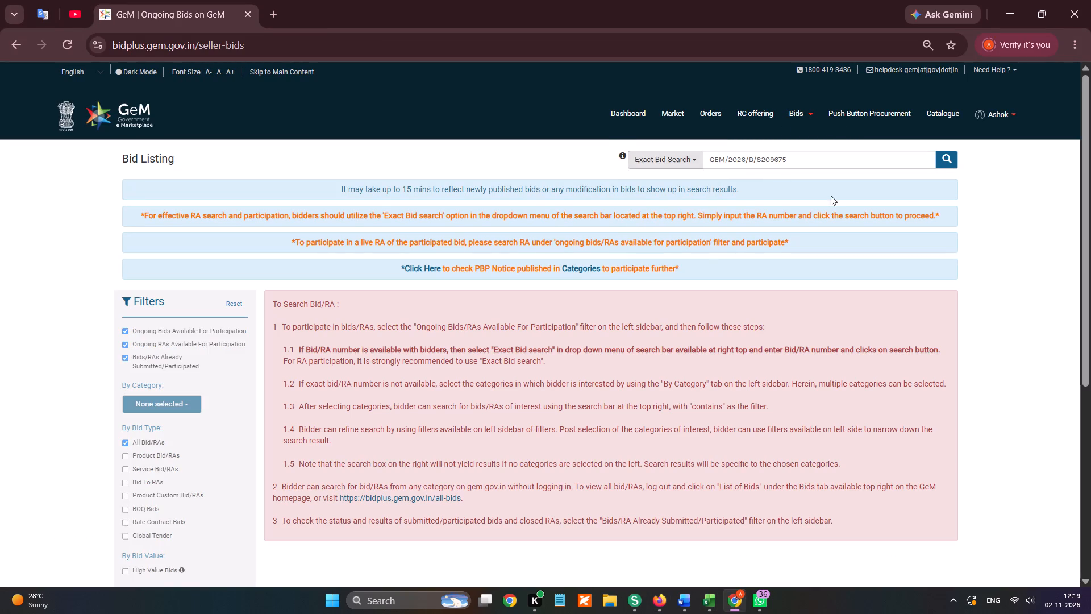
click(956, 155)
Start participating in the bid and save the ownership and technology-transfer compliance answers as No, No and Yes.
click(943, 403)
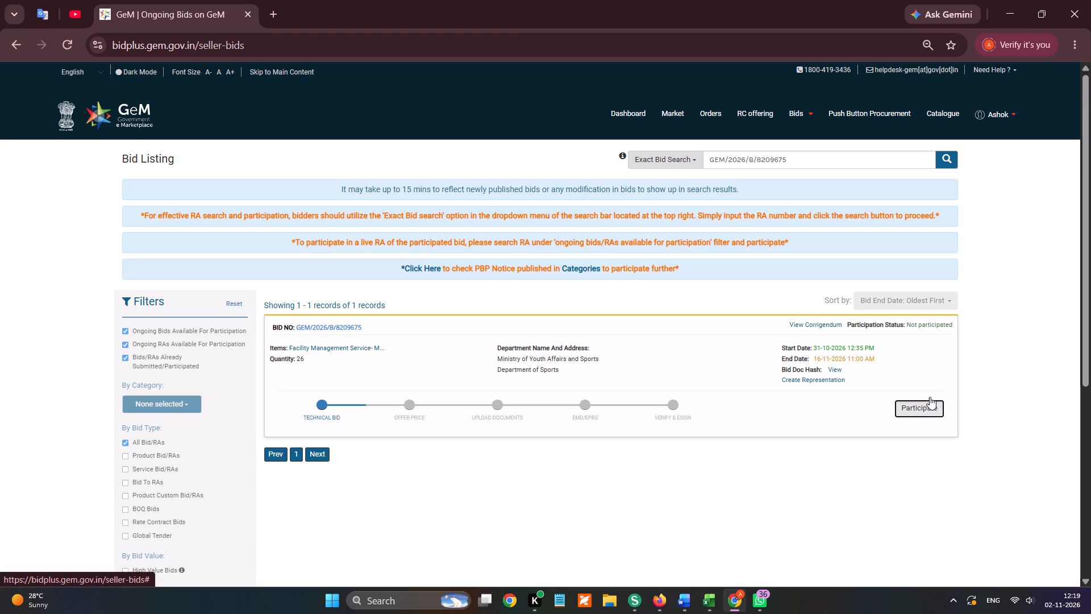
click(576, 201)
click(645, 157)
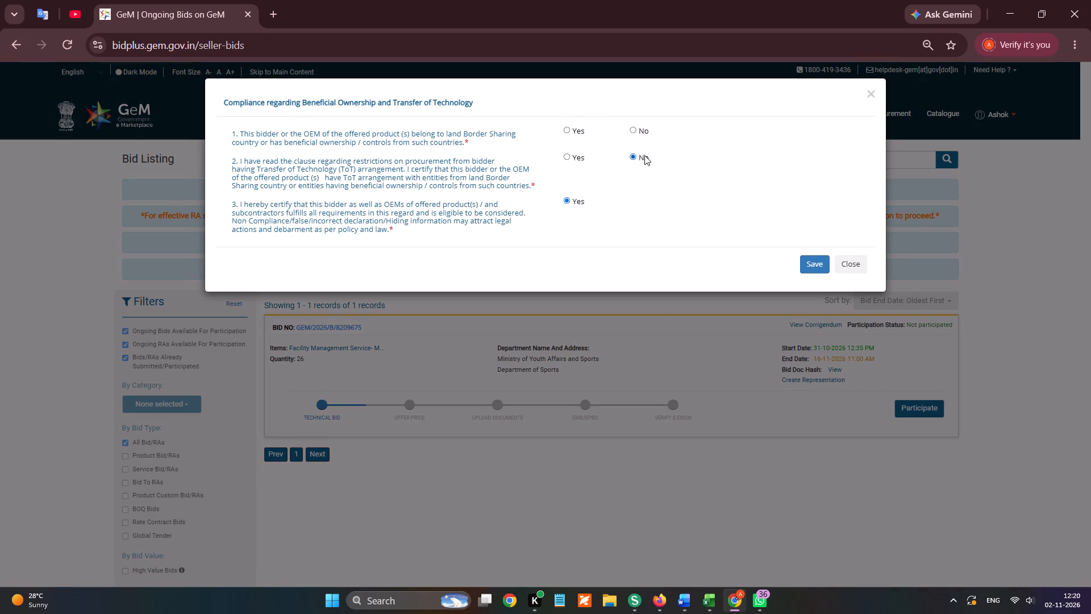
click(644, 133)
click(807, 260)
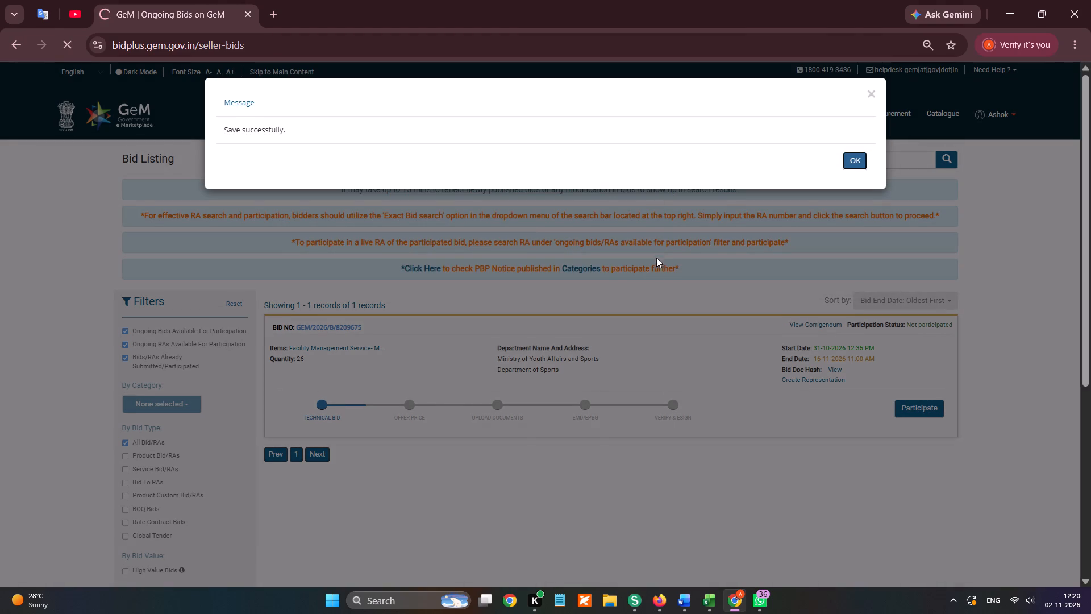
click(855, 320)
Set the offered Type of Function to Others in the catalogue offering.
scroll(853, 321, down, 2)
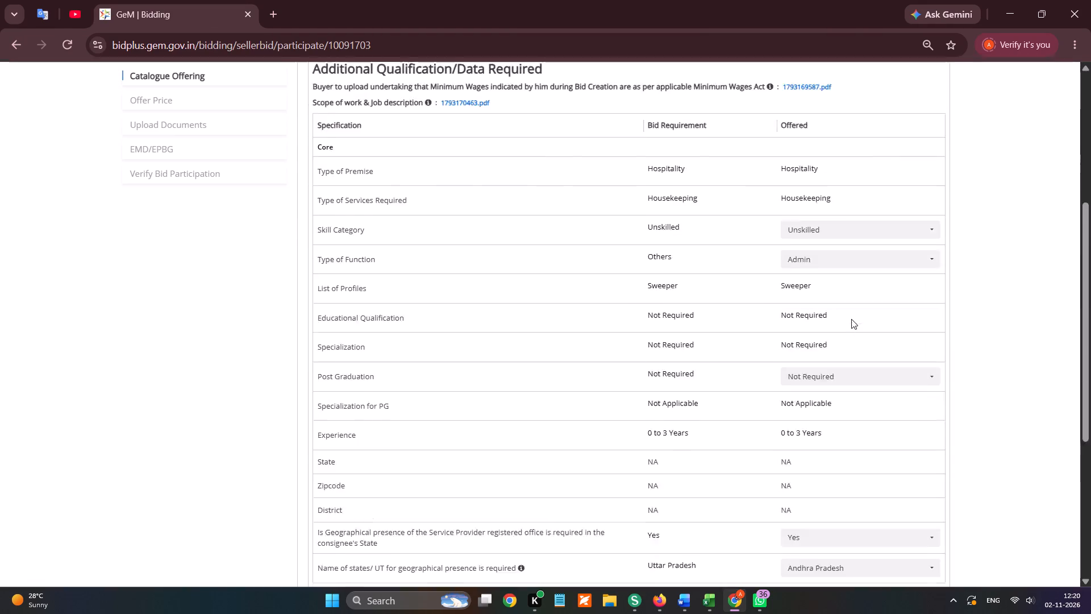
click(809, 157)
scroll(797, 215, down, 1)
click(795, 236)
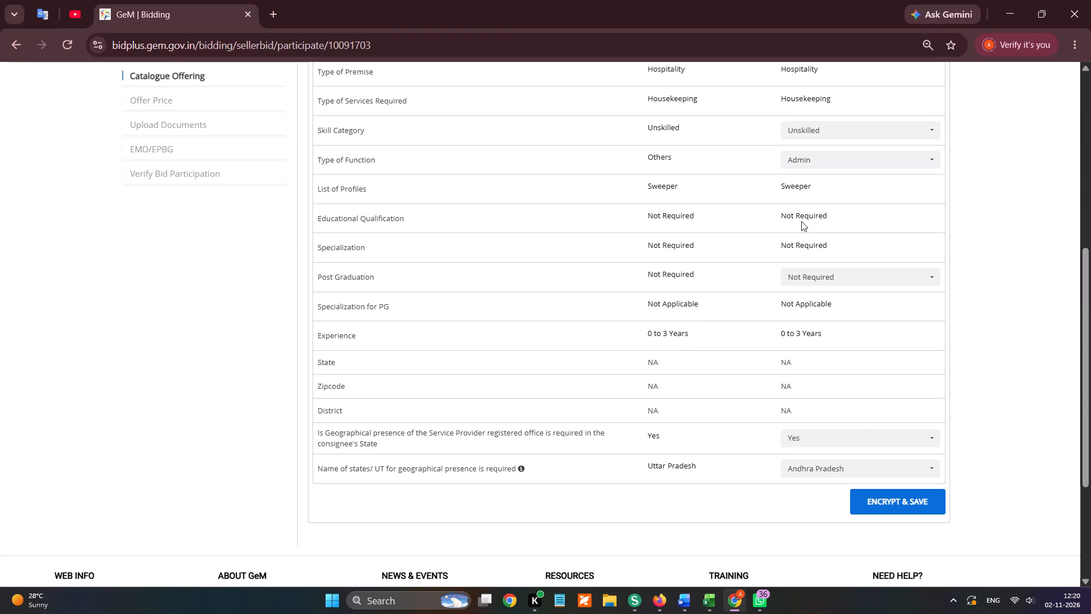
click(817, 151)
scroll(801, 215, down, 2)
click(796, 227)
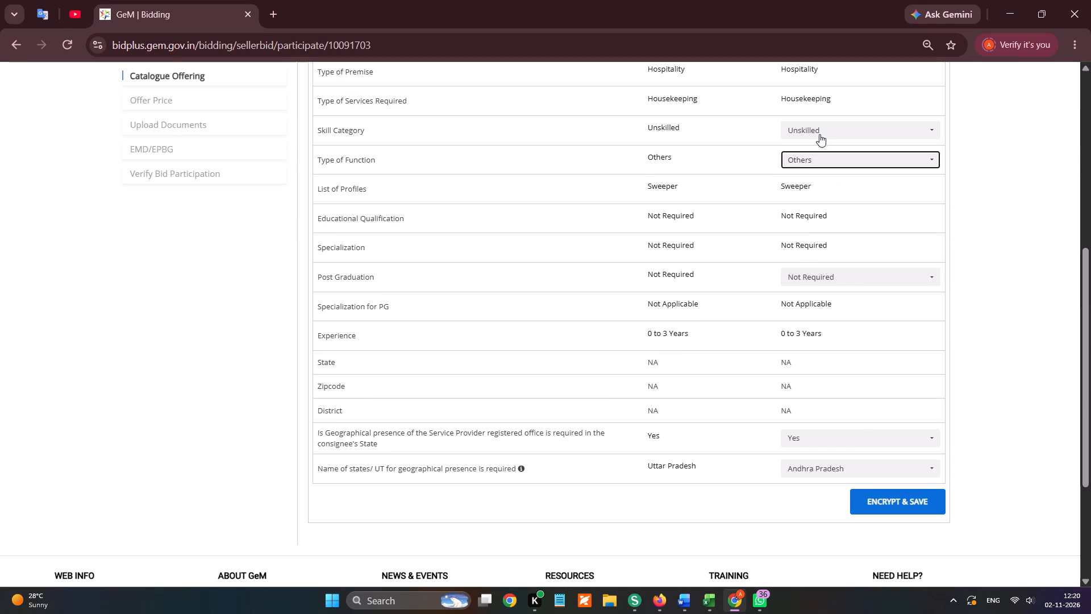
Set the state for geographical presence to Uttar Pradesh only, and encrypt and save the catalogue offering.
click(790, 466)
click(803, 396)
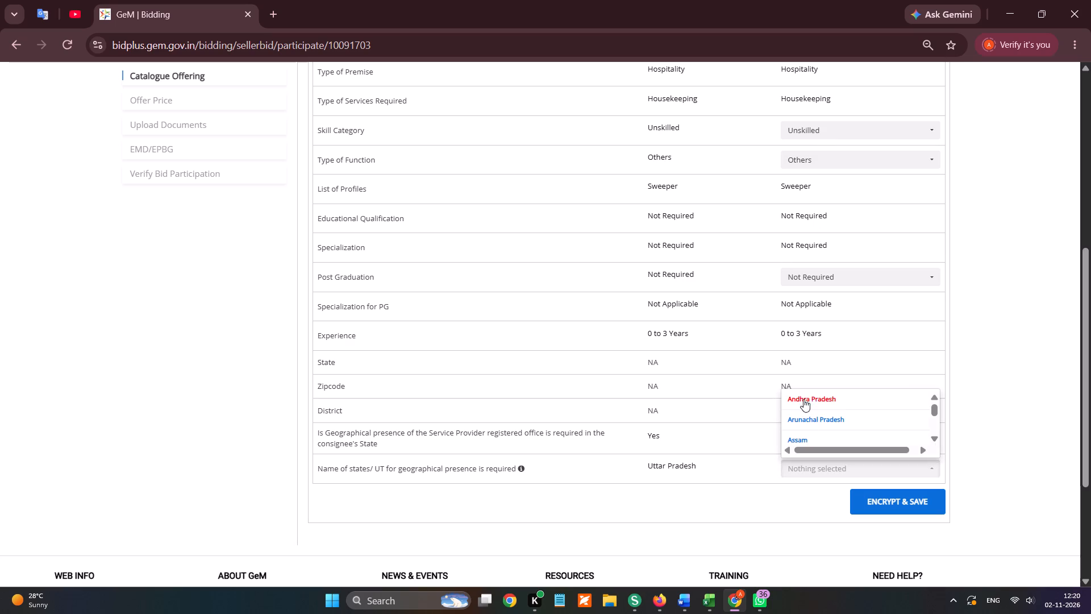
click(797, 477)
click(804, 471)
key(u)
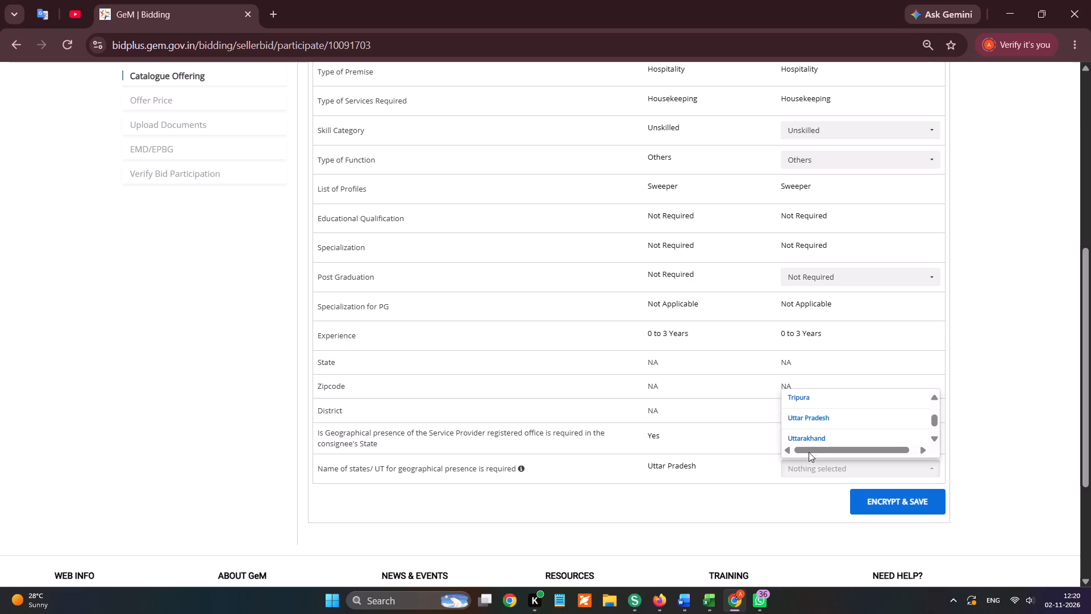
click(814, 419)
click(813, 483)
click(914, 505)
scroll(883, 418, down, 1)
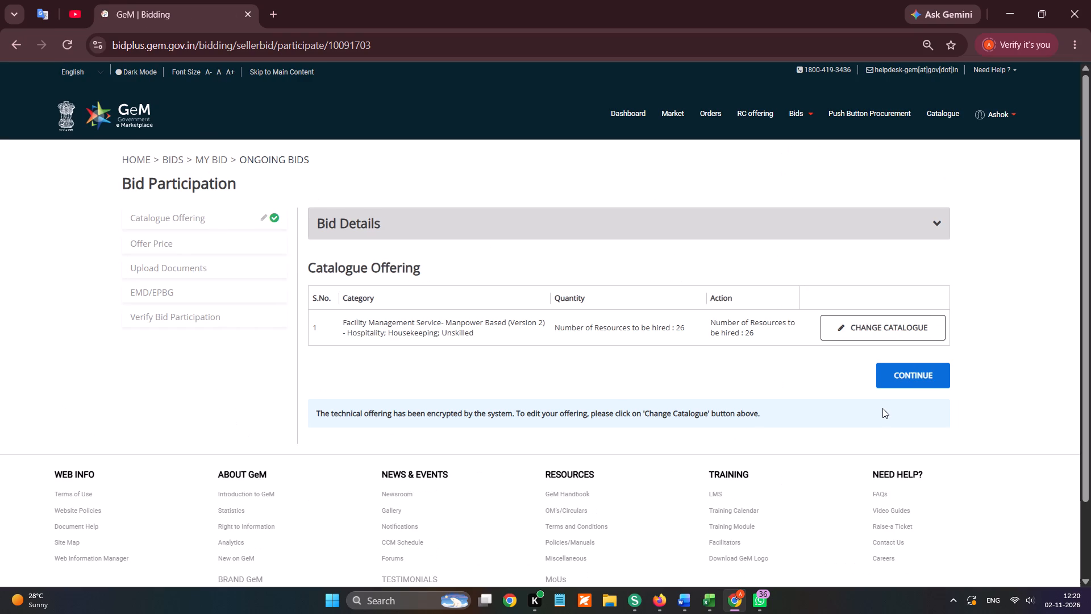
Continue to the offer price and enter 3.85 as the percentage of service charge inclusive of GST.
click(914, 385)
scroll(914, 381, down, 1)
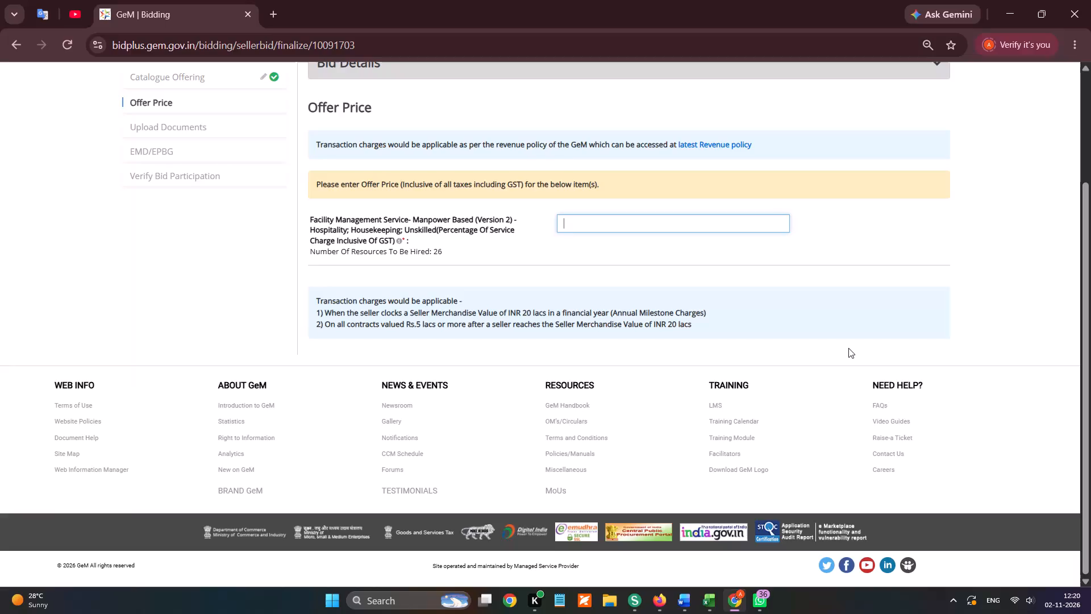
text(3.85)
key(Tab)
click(893, 303)
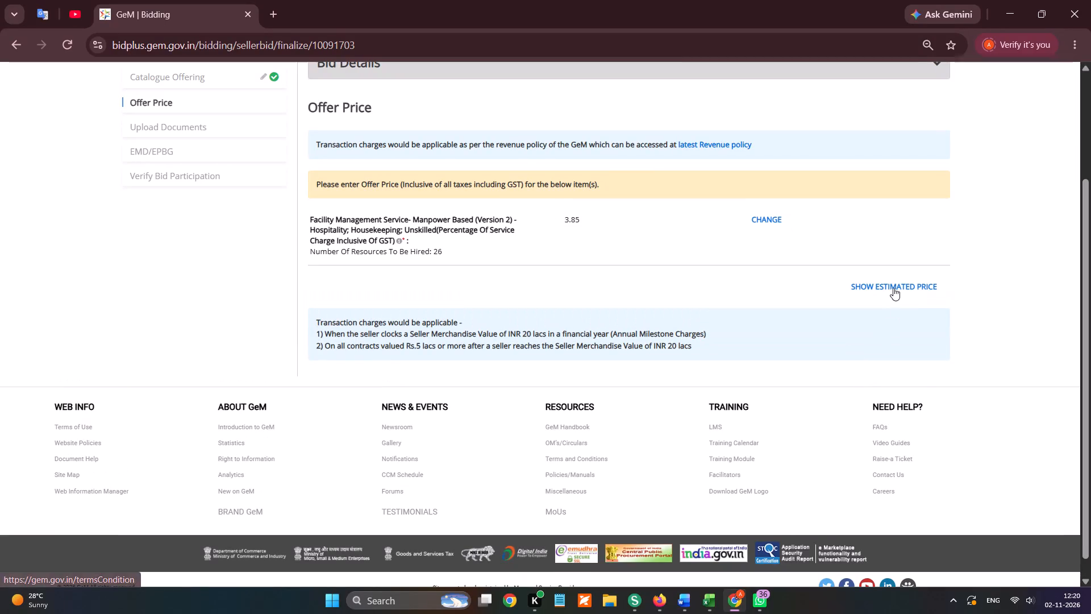
Show the estimated price and copy the total offer price.
click(893, 288)
scroll(798, 300, down, 5)
double_click(737, 295)
key(ctrl+c)
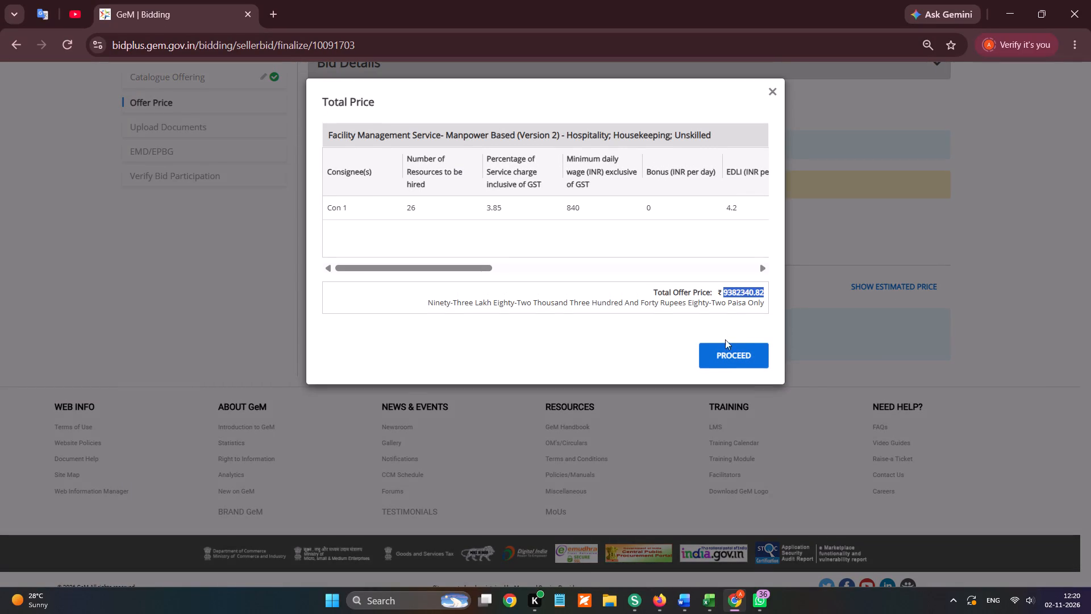
key(ctrl+c)
Proceed with the estimated price, and encrypt and save the financial quote.
ctrl+click(724, 353)
click(815, 332)
click(868, 324)
click(613, 165)
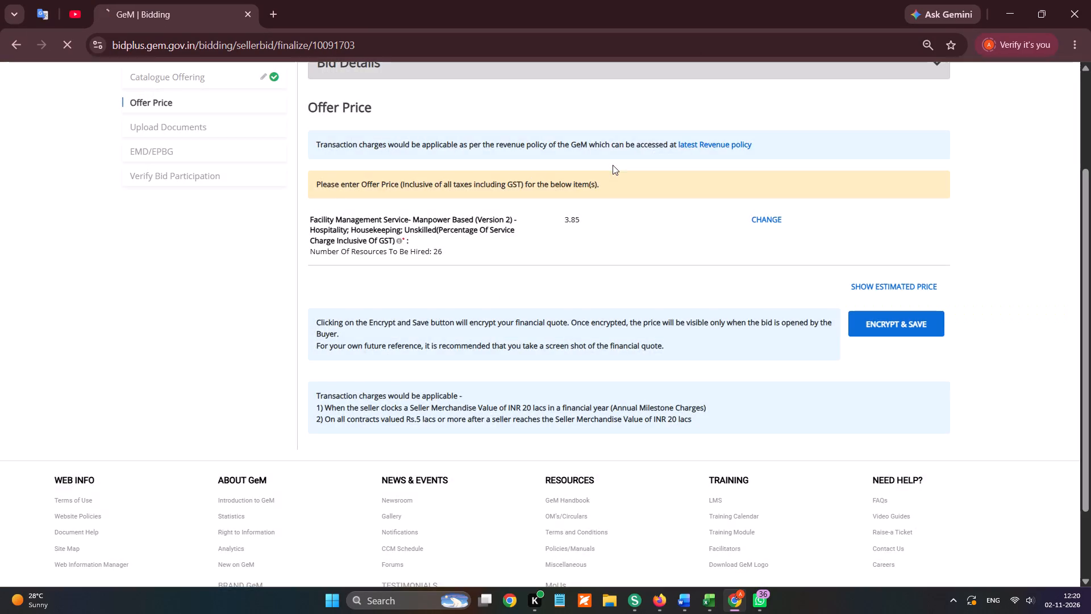
Upload experience-criteria-nandal from the Gem Bid Documents - Nandal folder as the Experience Criteria document.
click(627, 284)
click(629, 293)
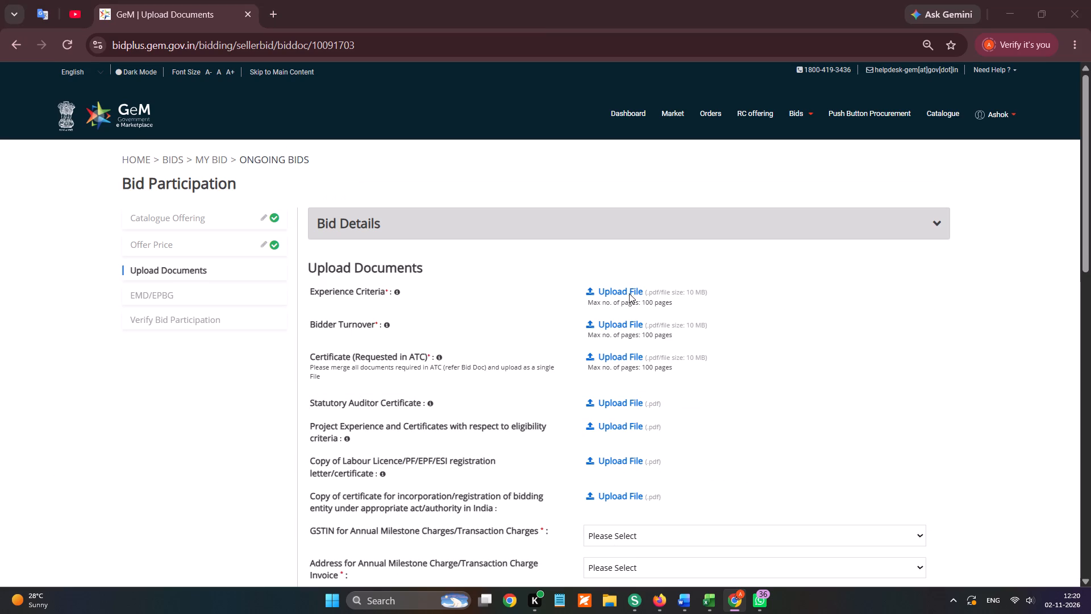
scroll(96, 262, up, 4)
click(84, 221)
double_click(173, 408)
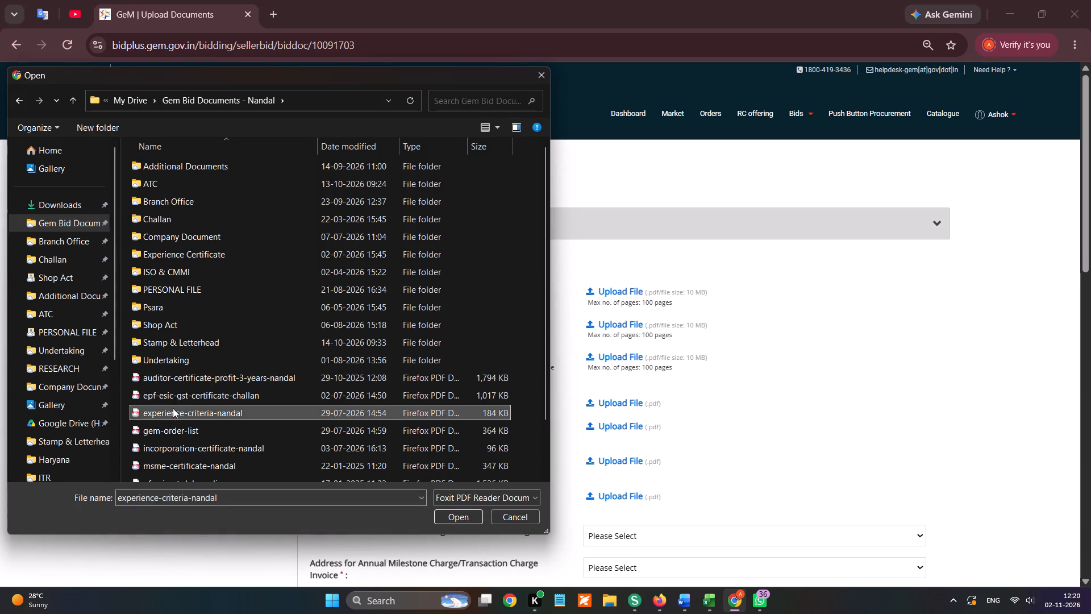
Upload turnover-certificate-nandal as the Bidder Turnover document.
click(639, 329)
scroll(426, 406, down, 6)
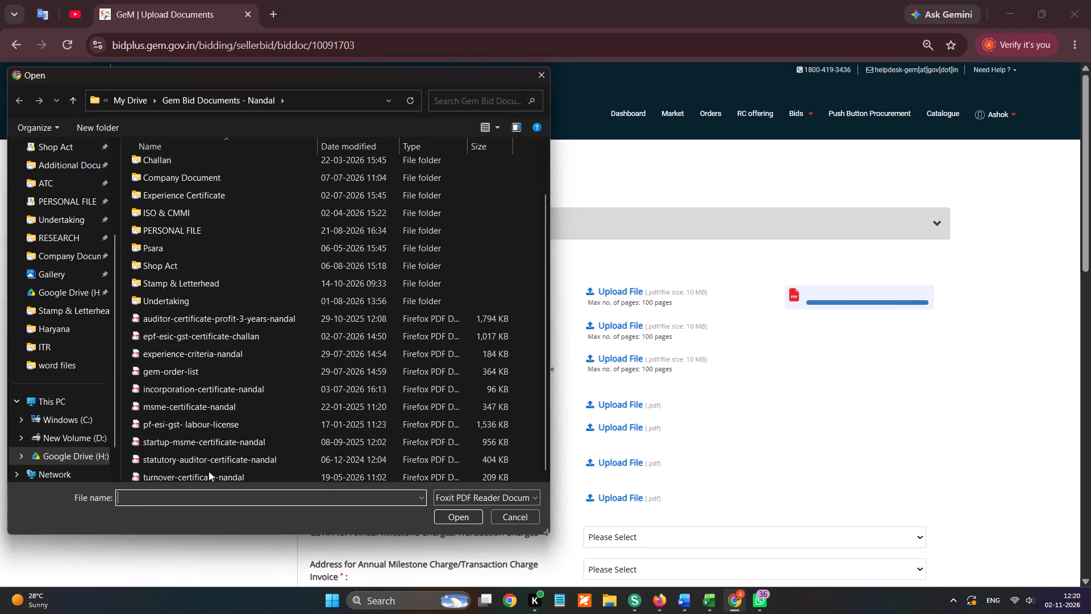
double_click(203, 475)
Upload statutory-auditor-certificate-nandal from the Gem Bid Documents - Nandal folder as the Statutory Auditor Certificate.
click(626, 404)
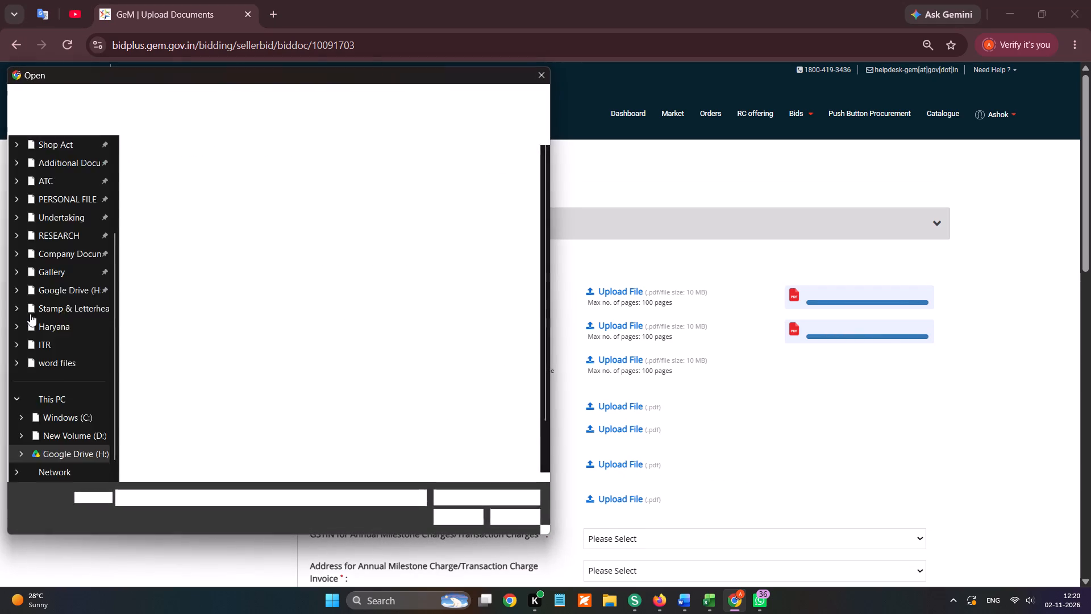
scroll(27, 310, up, 5)
click(68, 211)
click(74, 235)
click(80, 226)
scroll(183, 393, down, 5)
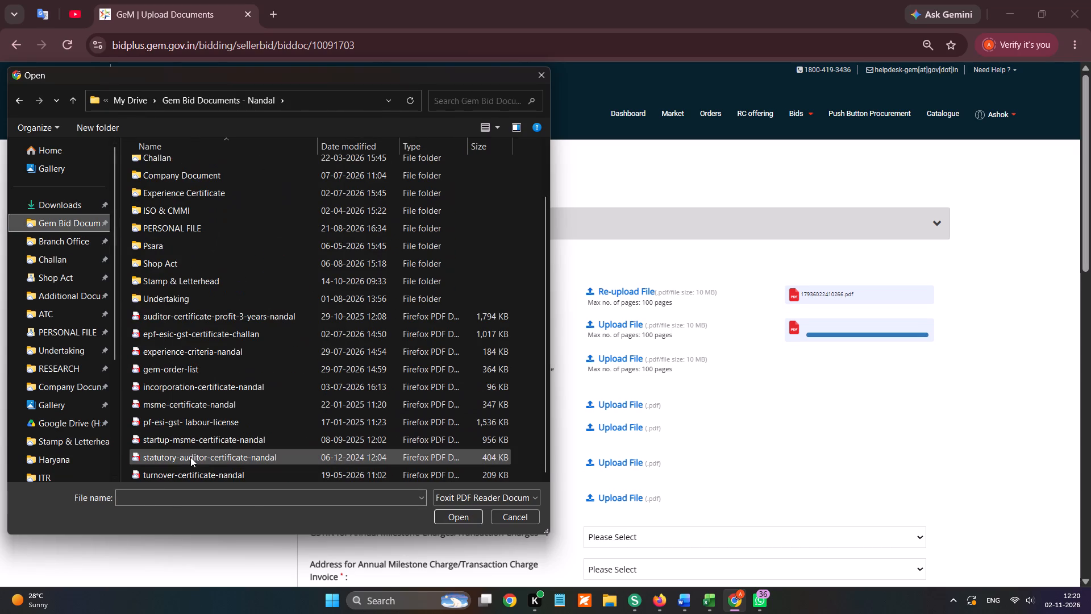
click(190, 457)
double_click(238, 453)
Upload gem-order-list as the Project Experience and Certificates document for the eligibility criteria.
click(628, 441)
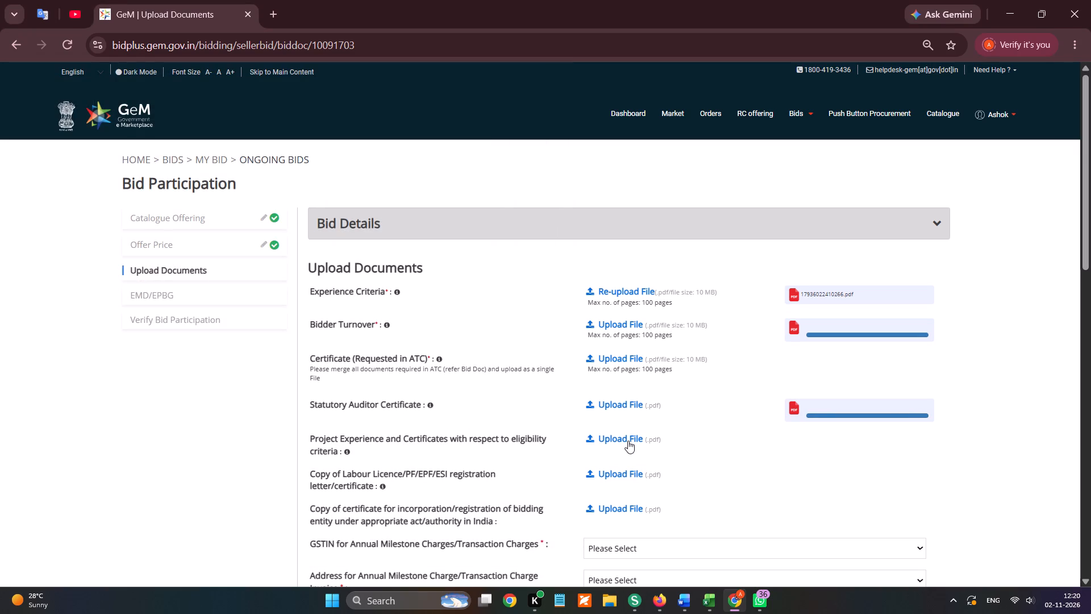
scroll(288, 426, down, 5)
double_click(208, 369)
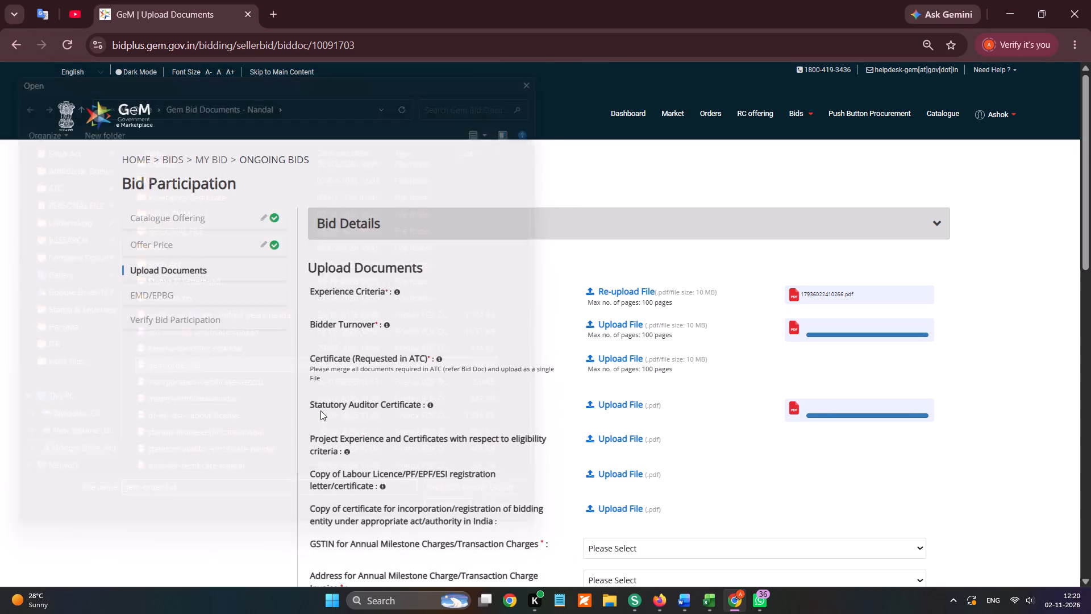
Upload pf-esi-gst- labour-license as the copy of the Labour Licence/PF/EPF/ESI registration.
click(634, 472)
scroll(345, 465, down, 4)
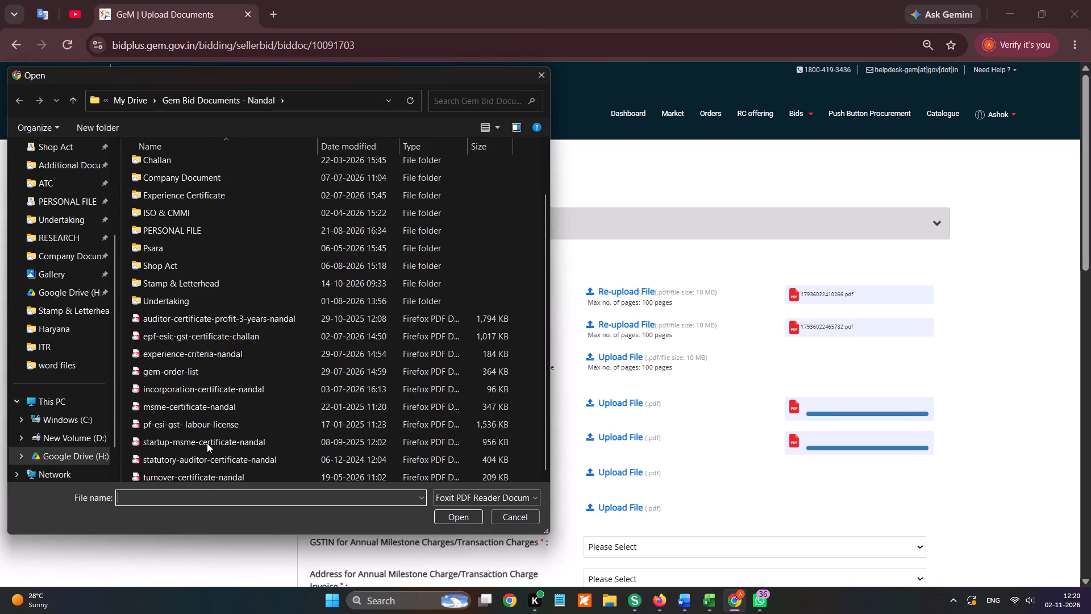
double_click(197, 424)
Upload incorporation-certificate-nandal as the copy of the certificate for incorporation/registration of the bidding entity.
click(629, 506)
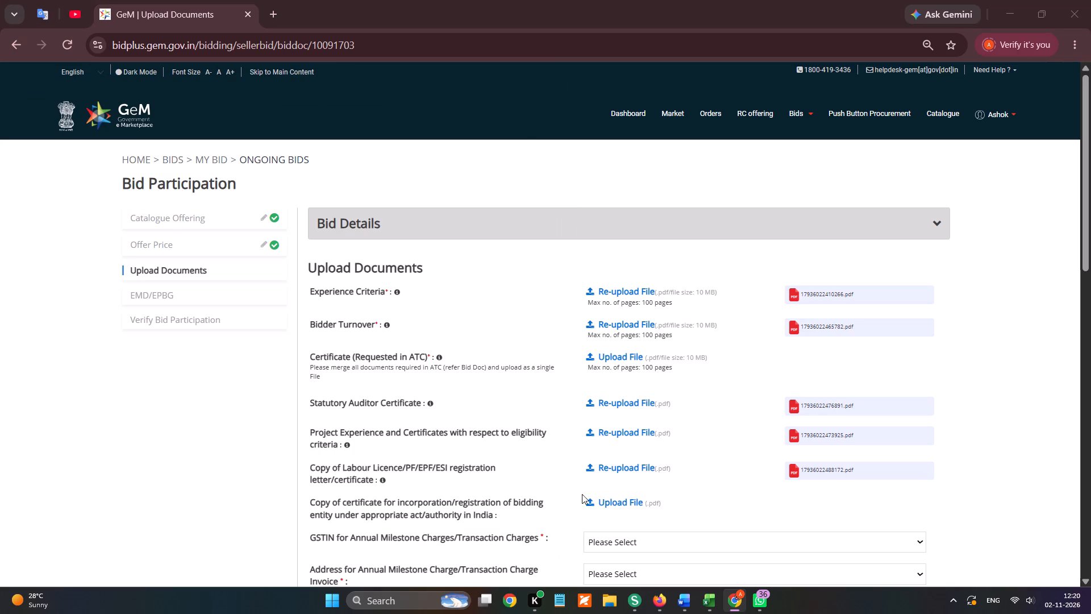
double_click(214, 438)
double_click(216, 446)
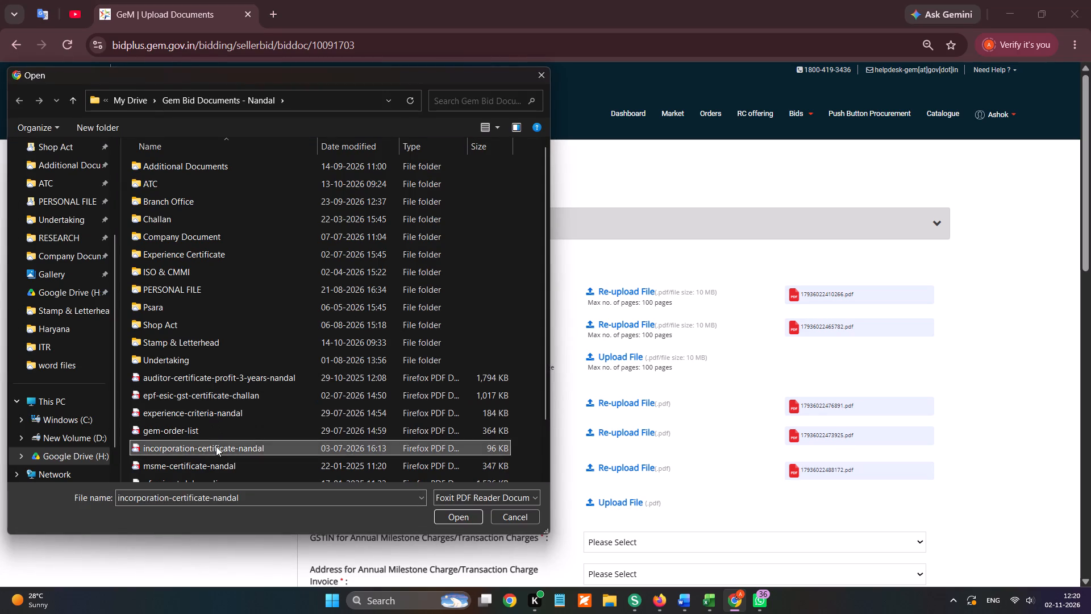
Switch to Firefox and download MINIMUM WAGES 01.pdf and SCOPE OF WORK 02.pdf from the GEM2026B8209675 Drive folder.
key(alt+Tab)
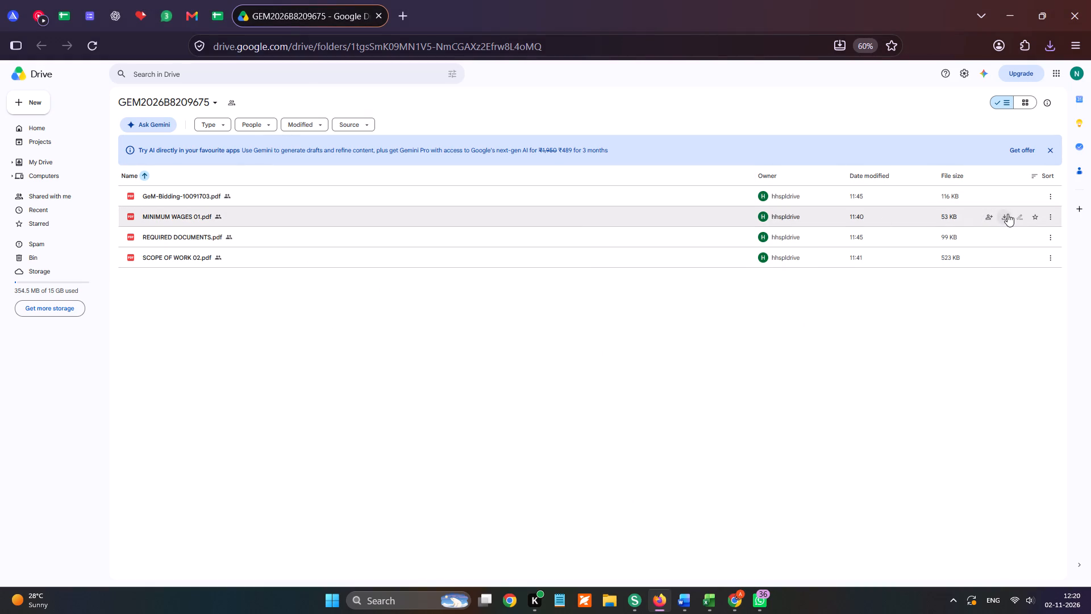
click(1007, 214)
click(1009, 254)
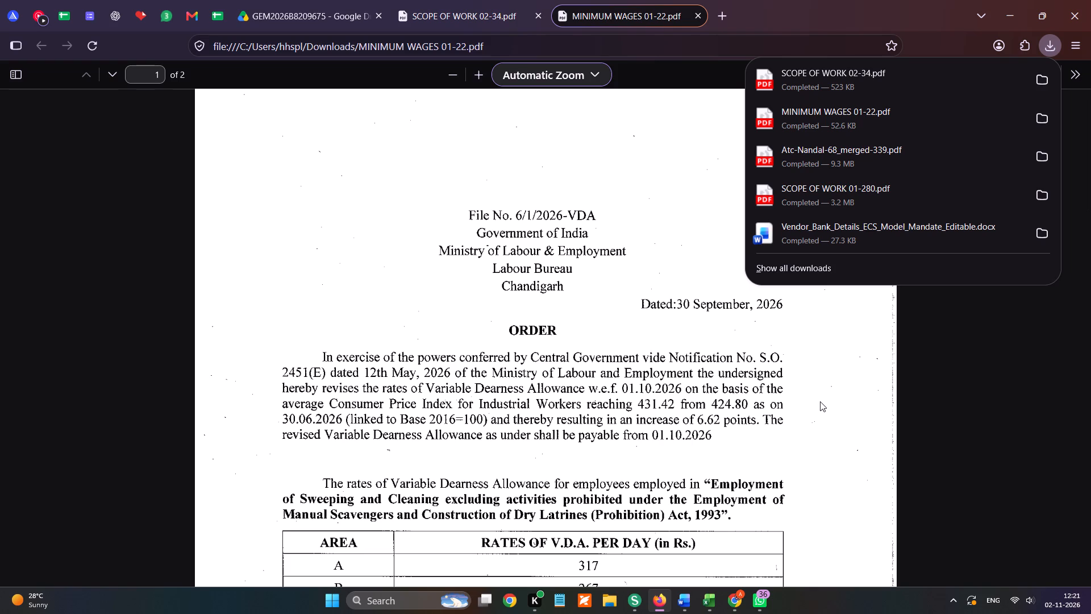
click(463, 1)
click(580, 3)
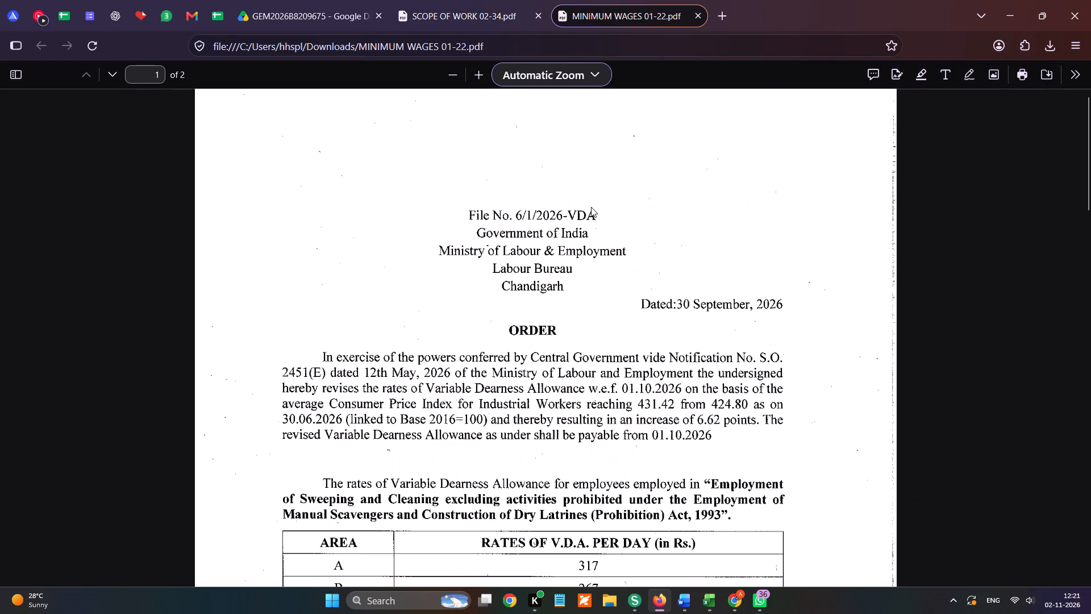
Switch to Sejda PDF Desktop and load MINIMUM WAGES 01-22 and SCOPE OF WORK 02-34 from Downloads for merging.
click(635, 597)
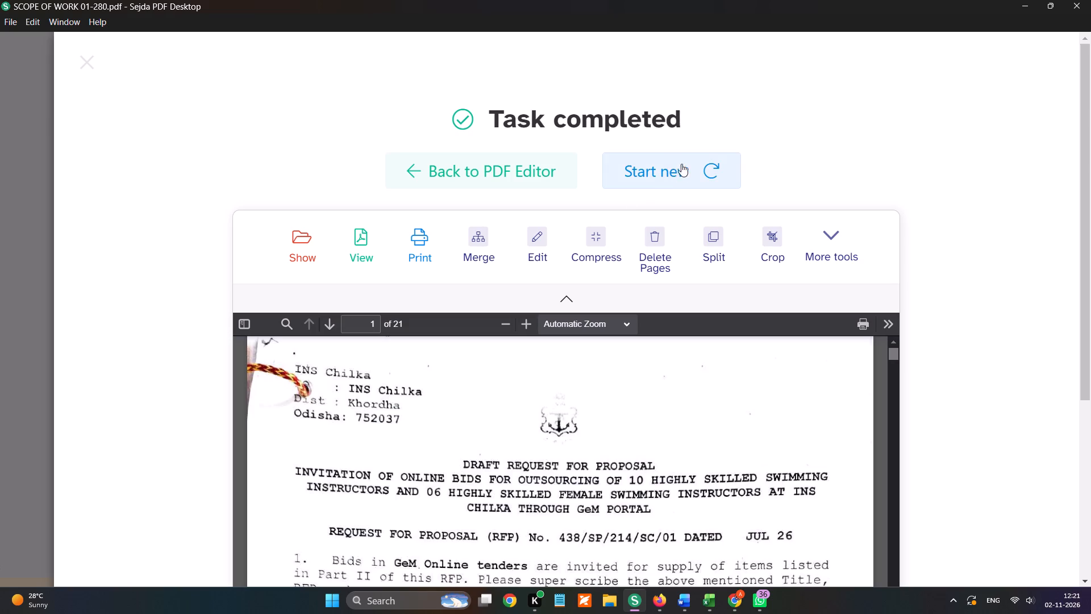
click(651, 178)
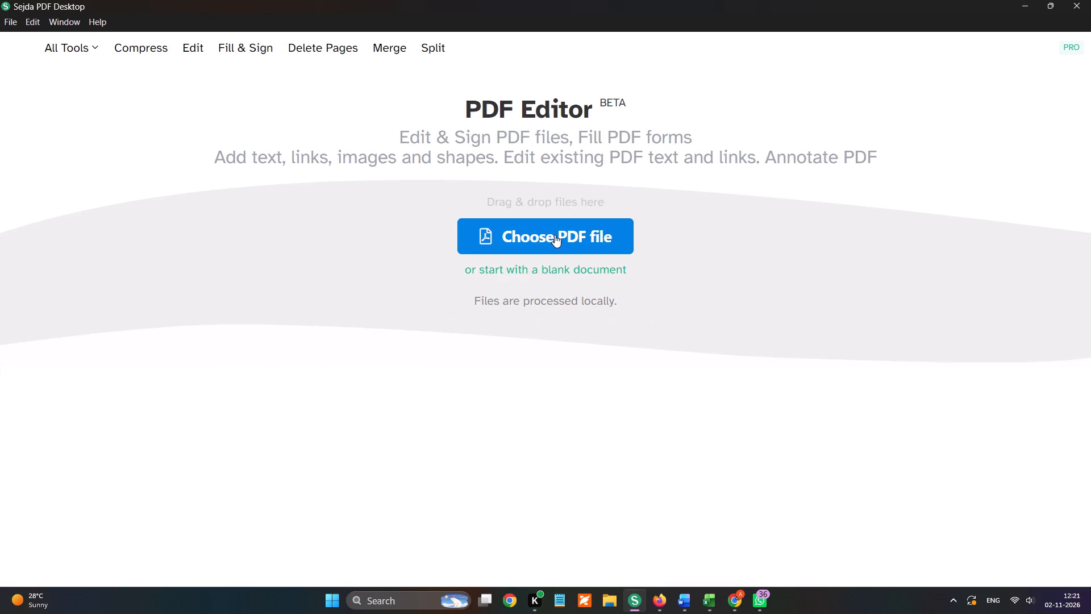
click(667, 587)
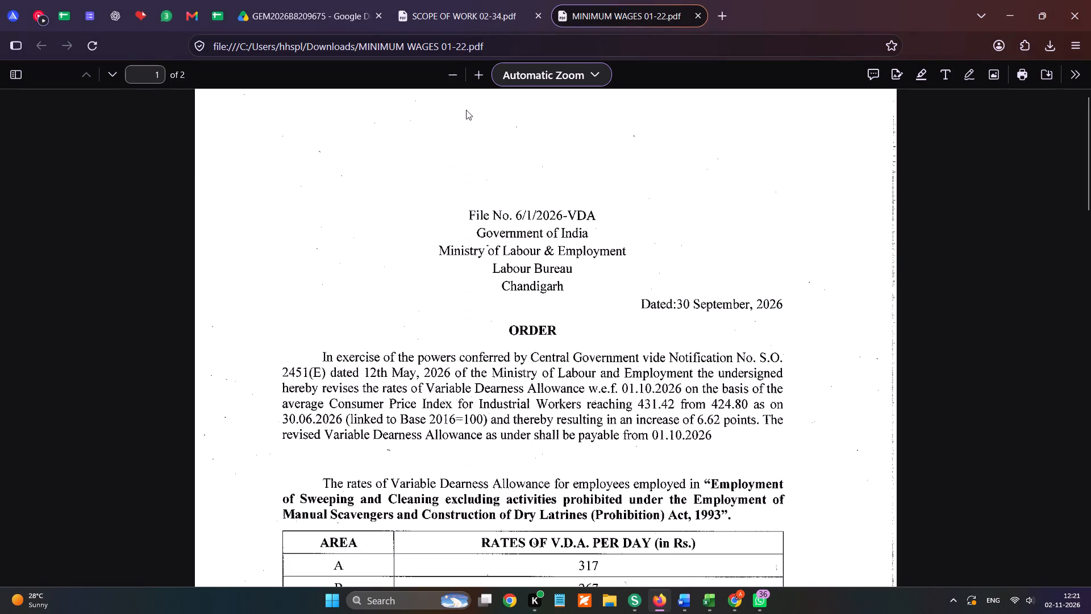
click(469, 0)
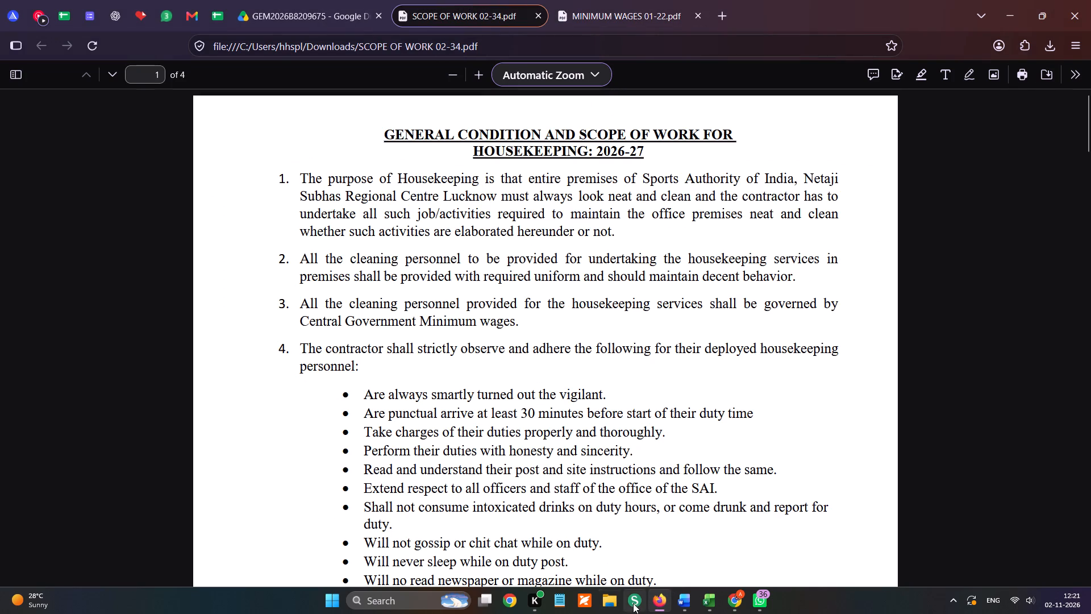
click(633, 603)
click(396, 49)
click(522, 211)
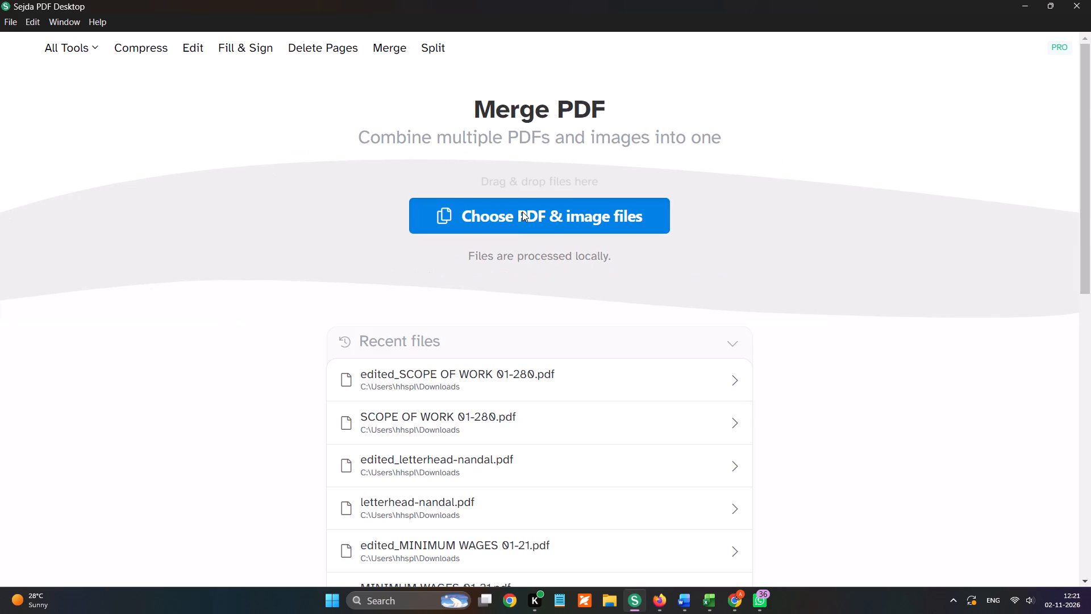
scroll(82, 175, up, 5)
click(88, 143)
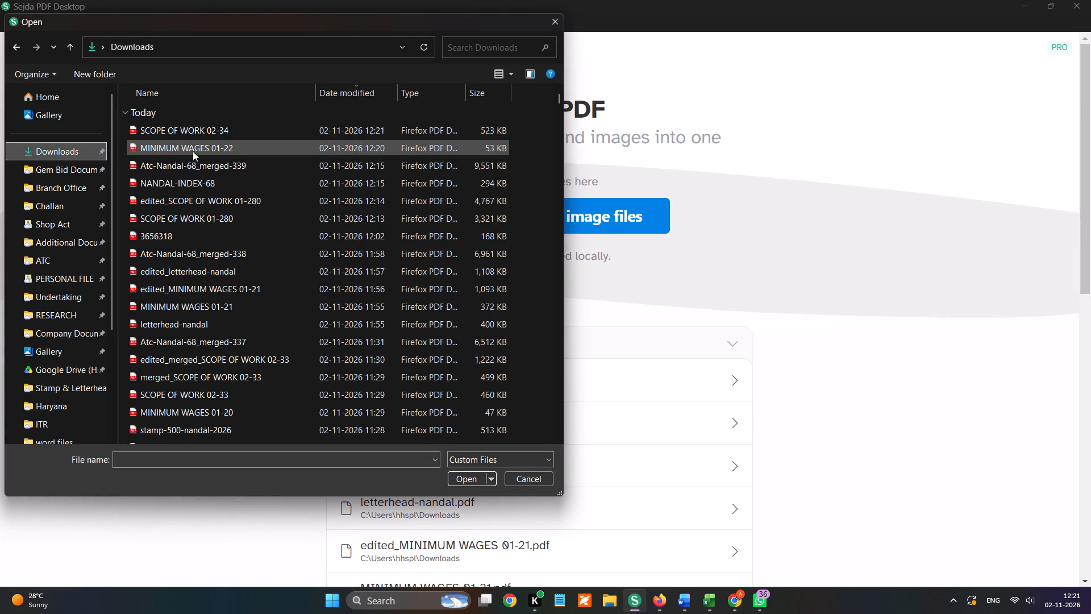
click(194, 150)
ctrl+click(182, 131)
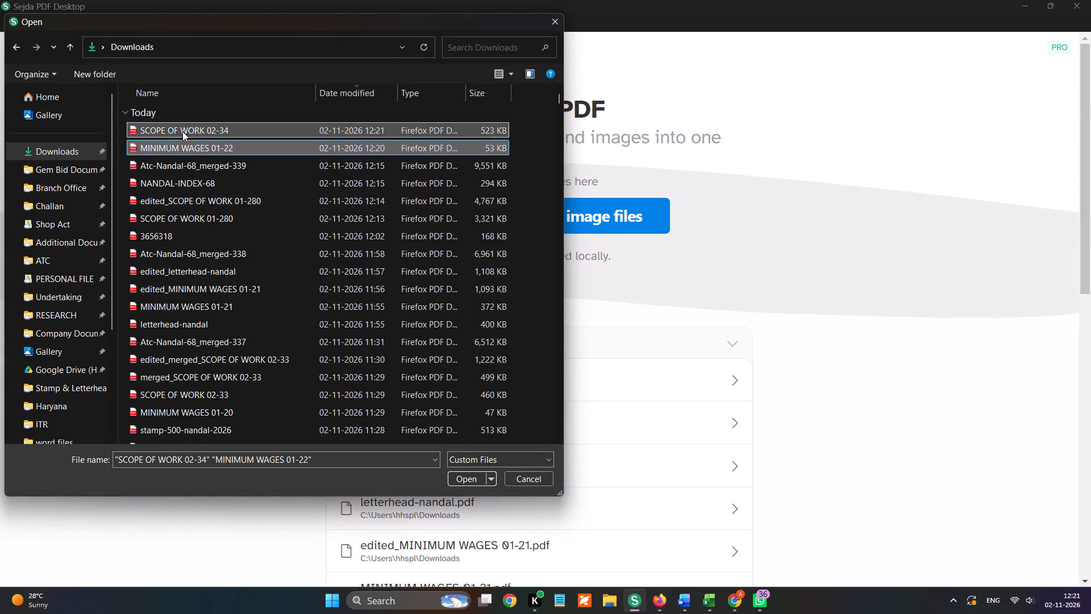
click(473, 488)
click(473, 479)
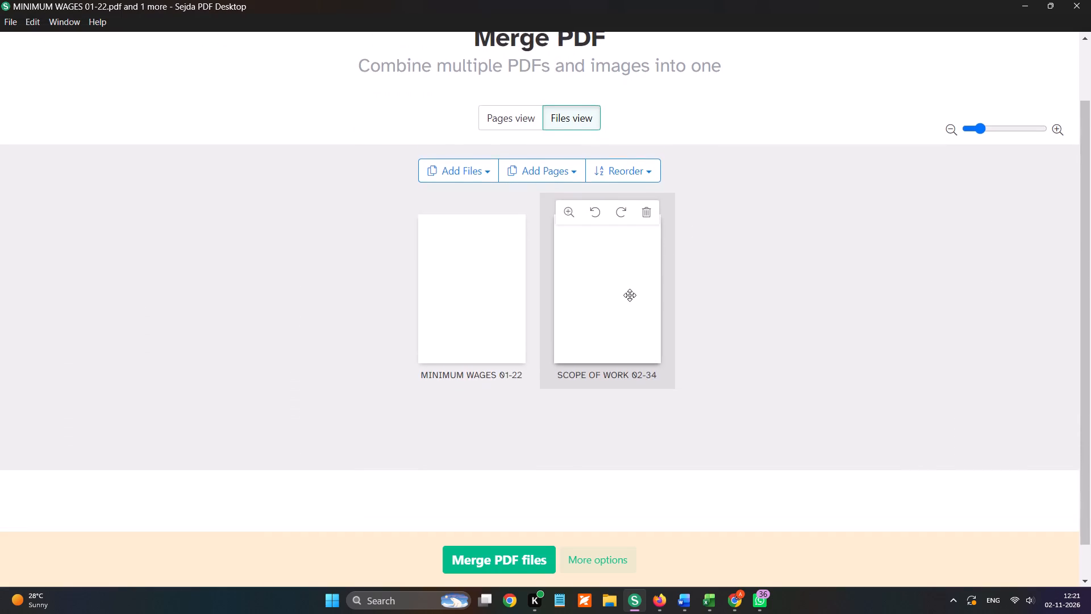
Merge the two PDFs with MINIMUM WAGES first and save the result as merged_SCOPE OF WORK 02-34 in Downloads.
drag(630, 295, 668, 290)
click(536, 570)
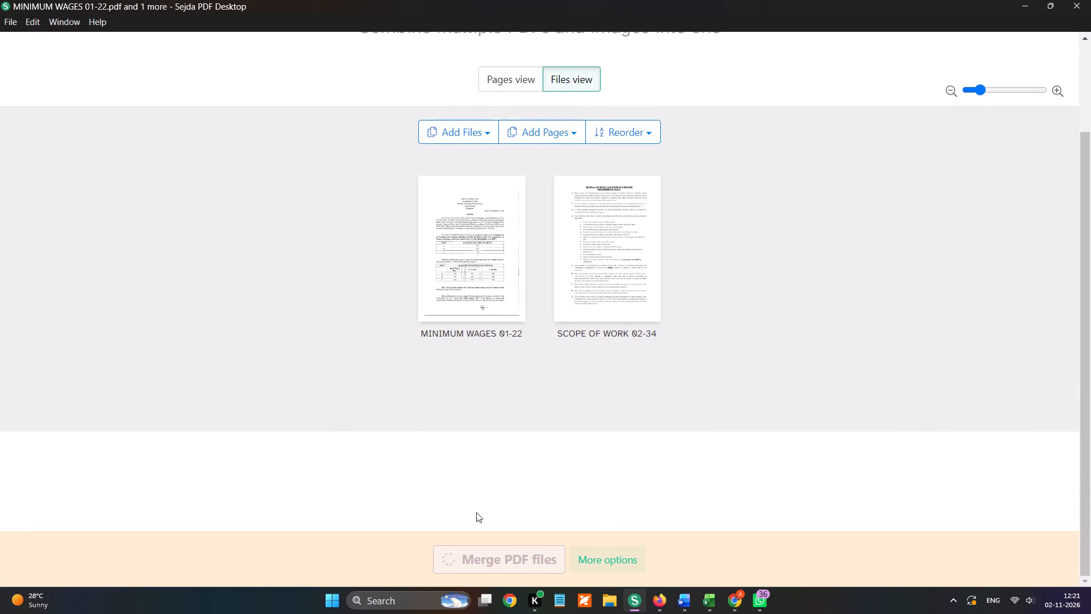
scroll(116, 214, up, 5)
click(69, 148)
click(467, 481)
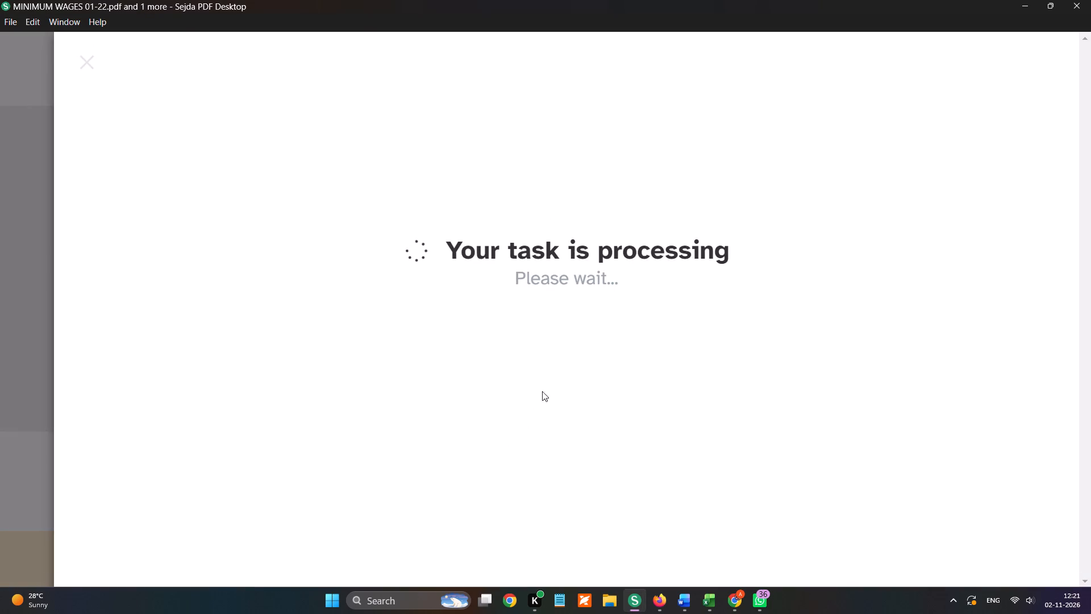
Place the Nandal Services director signature and round company stamp at the foot of the merged PDF's page 1, repeating both on all pages.
click(546, 259)
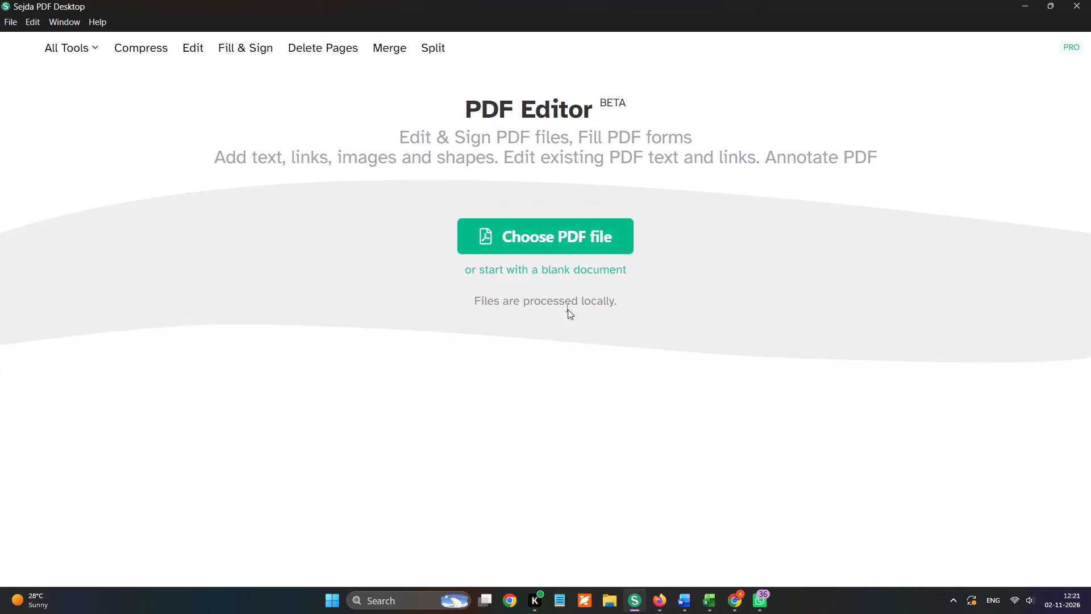
click(517, 51)
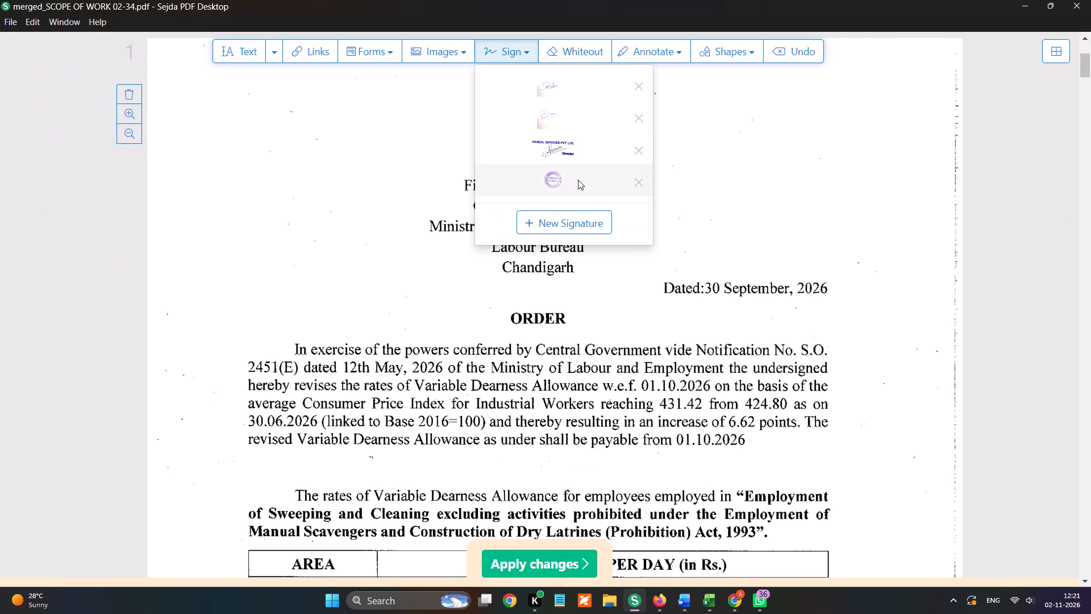
click(571, 163)
scroll(561, 196, down, 4)
click(286, 350)
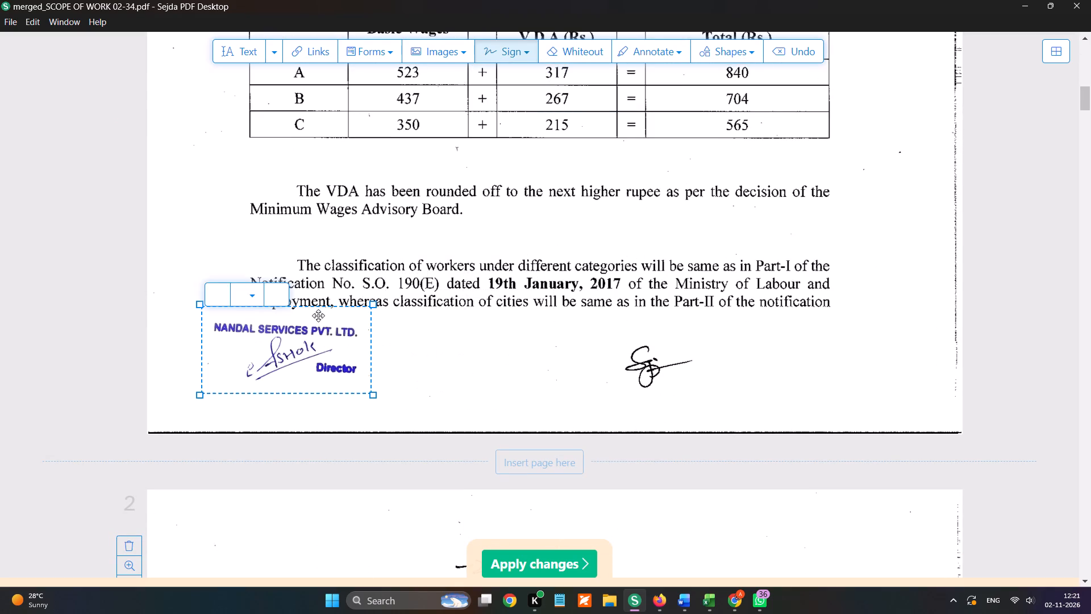
click(507, 49)
click(547, 185)
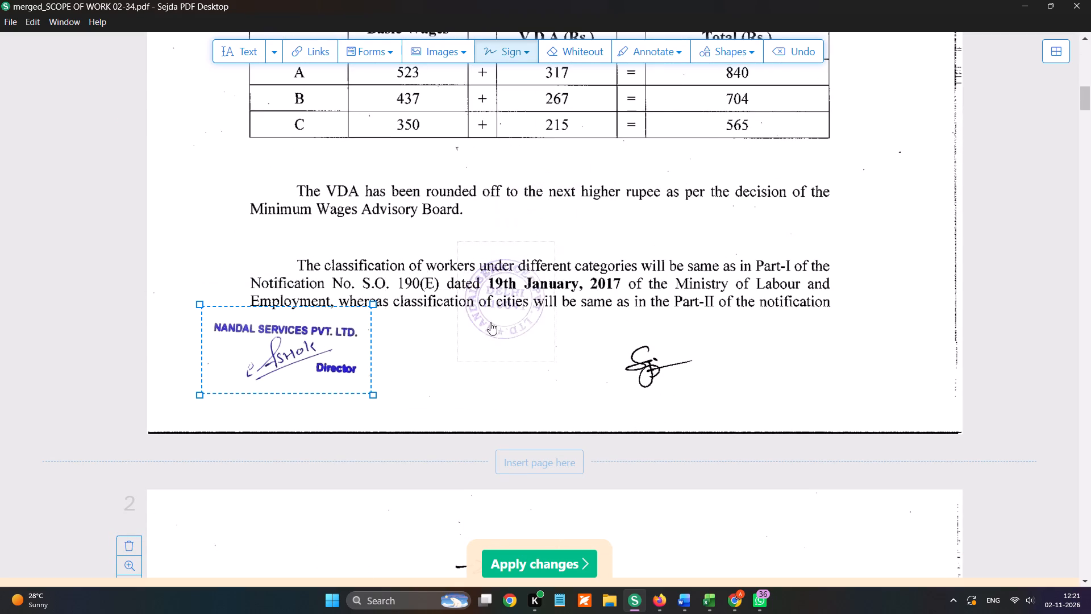
click(458, 359)
click(460, 293)
click(458, 320)
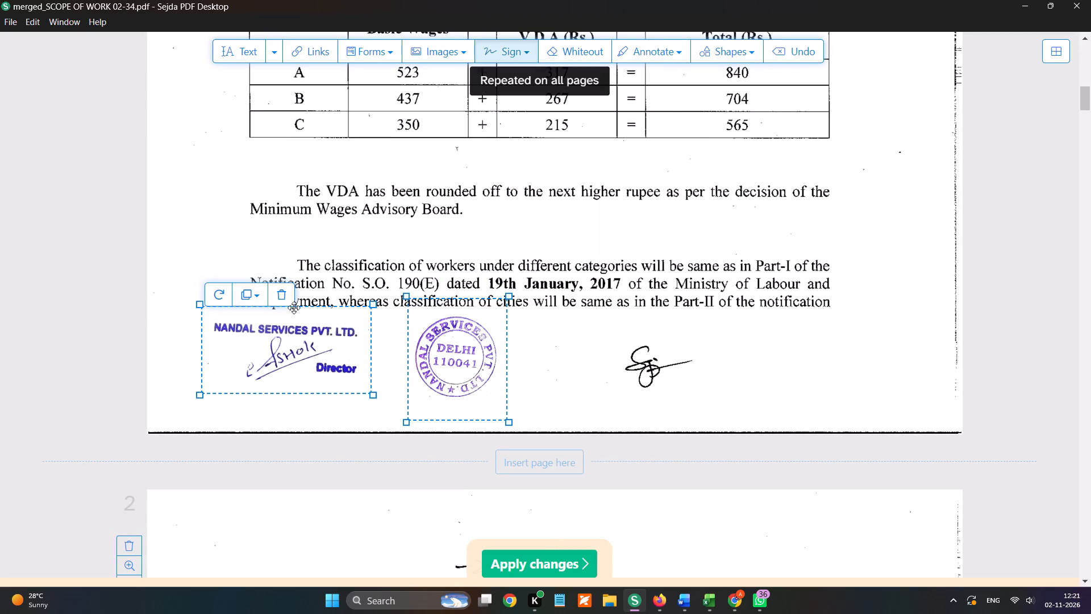
click(251, 295)
click(245, 325)
Replace the director signature overlapping the text on page 3 with one placed lower, below the last line.
scroll(342, 345, down, 6)
scroll(468, 304, down, 1)
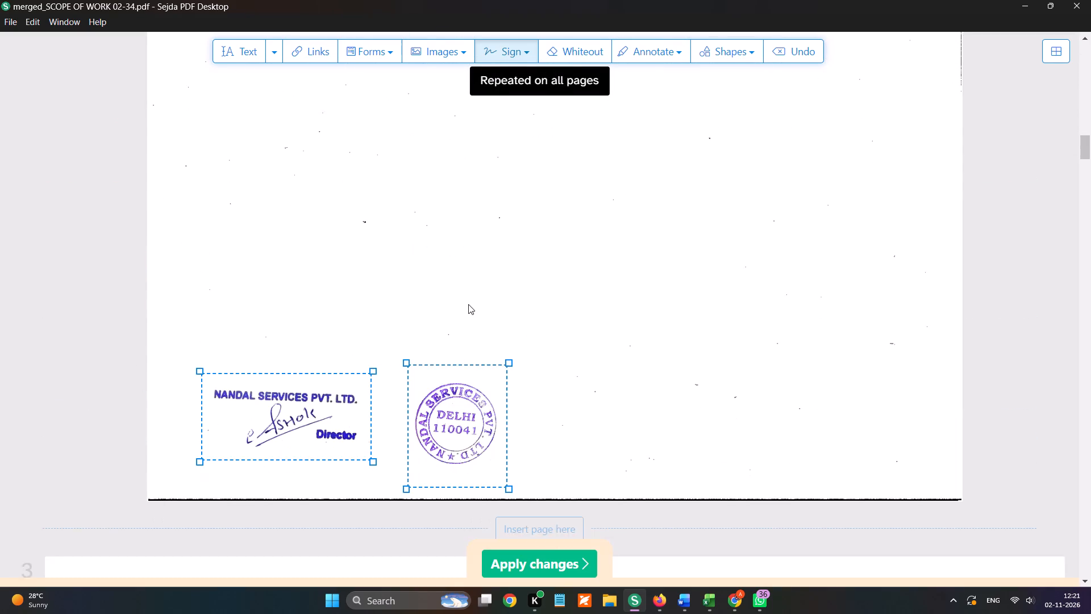
scroll(468, 304, down, 7)
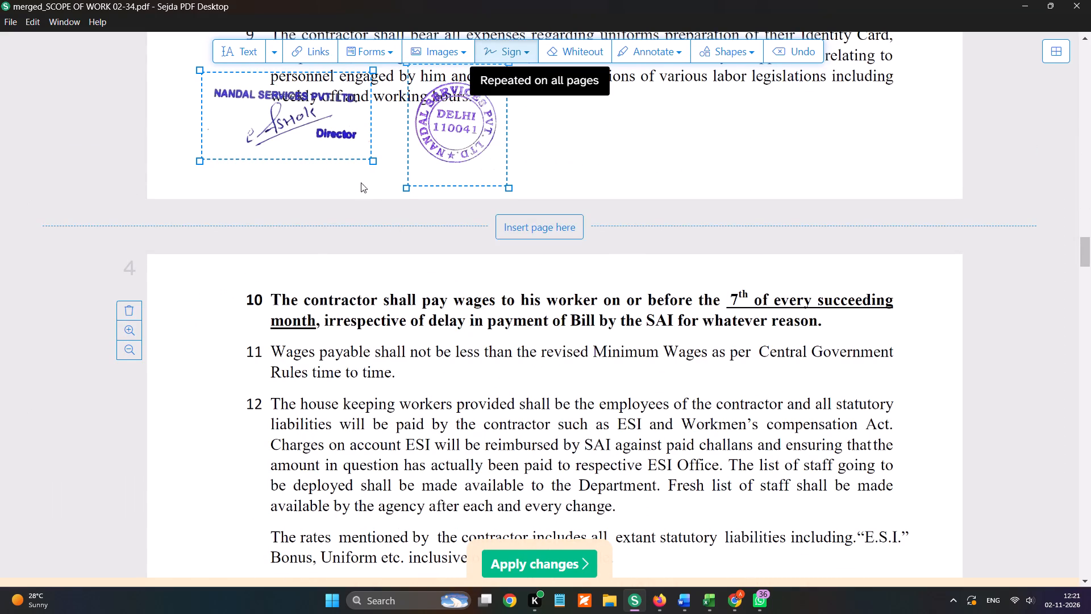
click(274, 64)
click(506, 47)
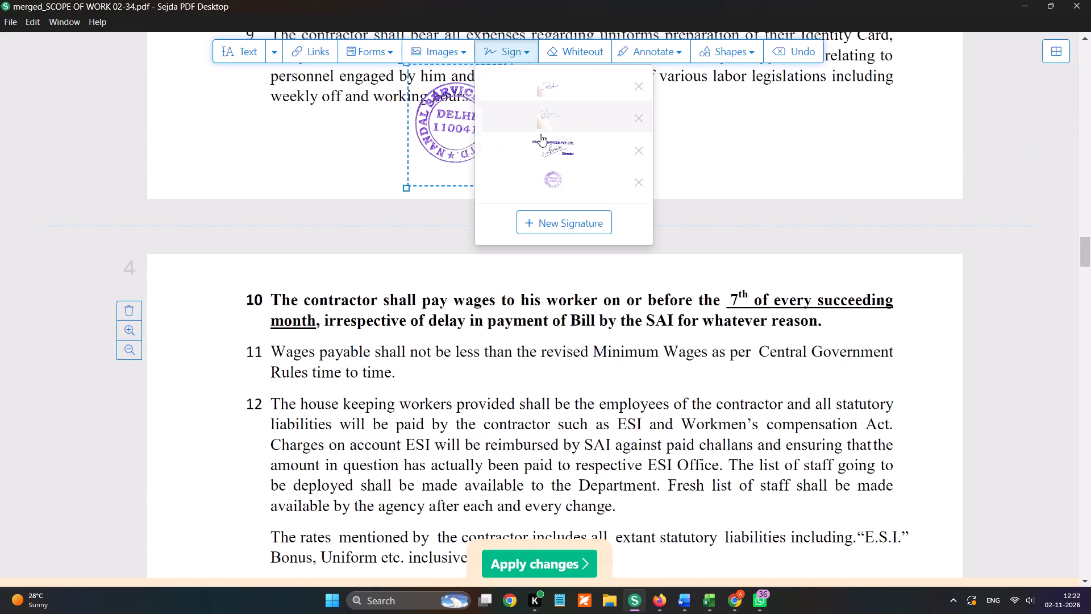
click(552, 158)
click(324, 152)
Replace the director signature overlapping the closing note on the last page with one placed lower, beside the round stamp.
scroll(451, 224, down, 5)
scroll(498, 268, down, 1)
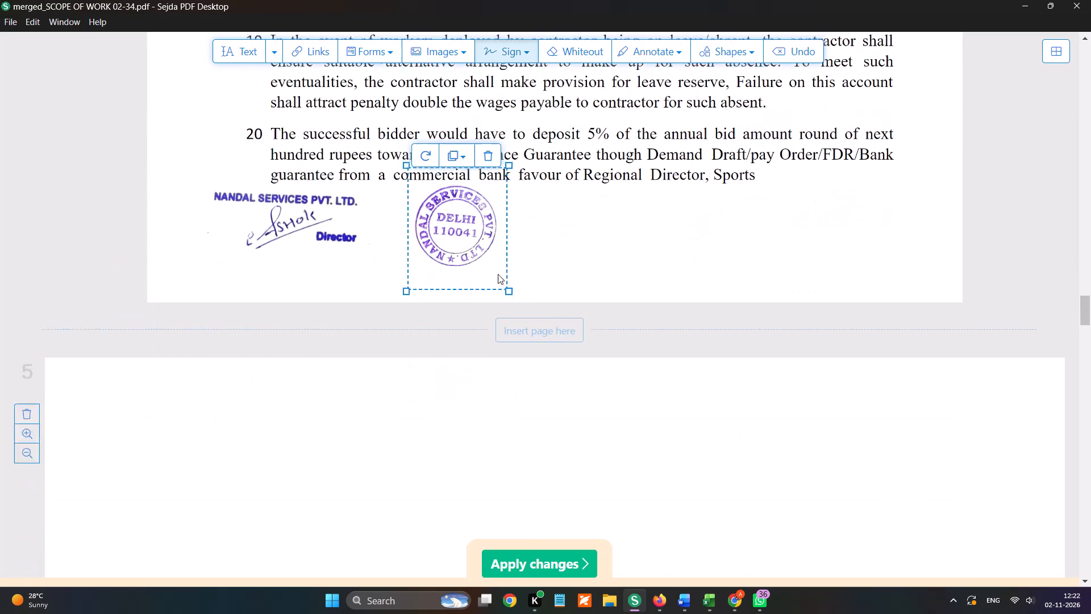
scroll(507, 291, down, 11)
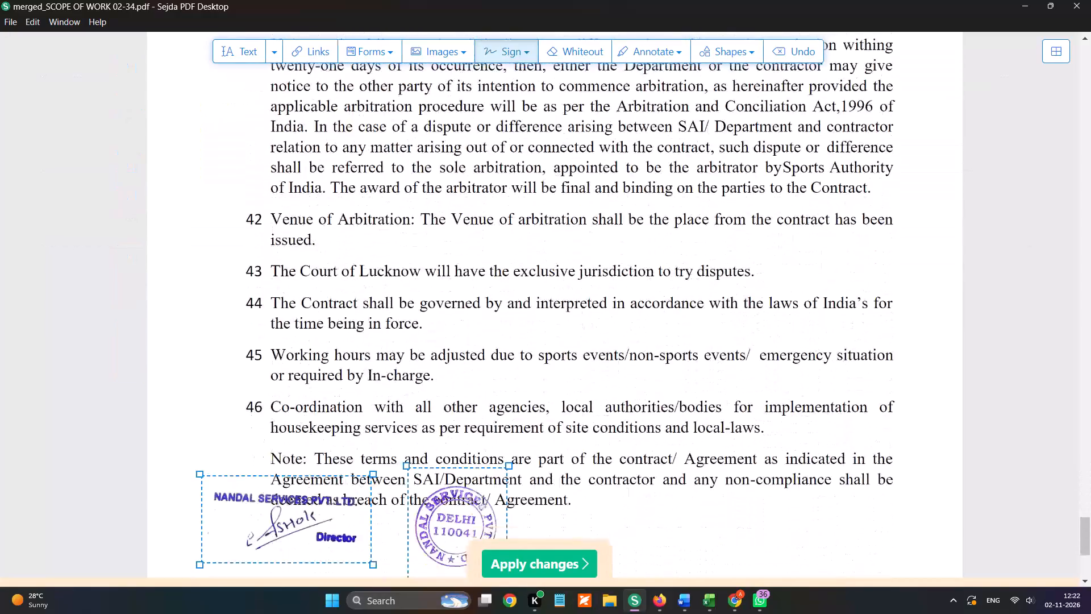
scroll(510, 296, down, 5)
click(285, 174)
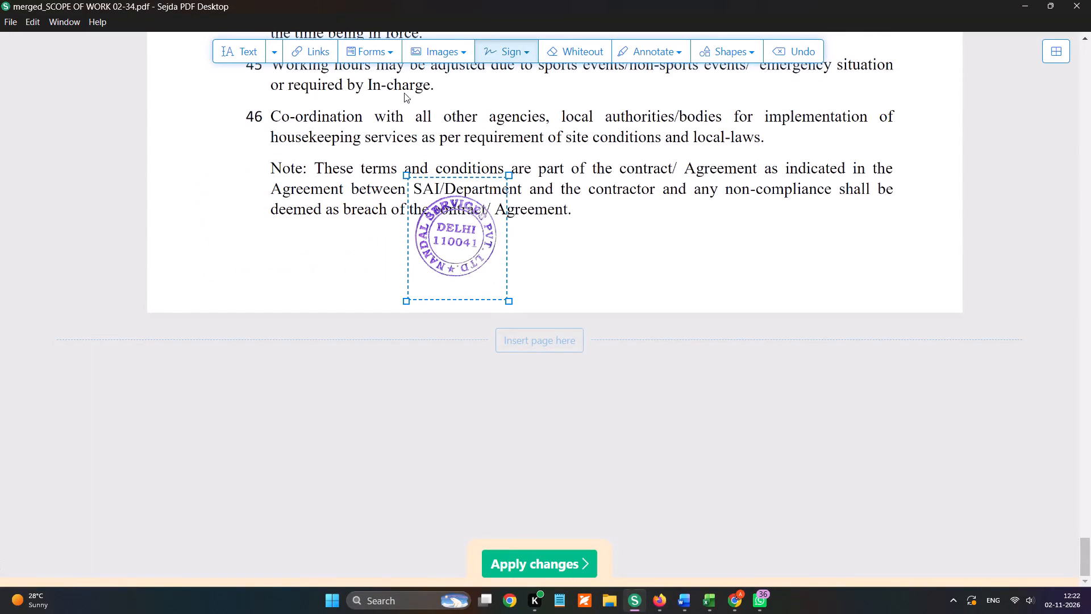
click(493, 52)
click(555, 142)
click(332, 248)
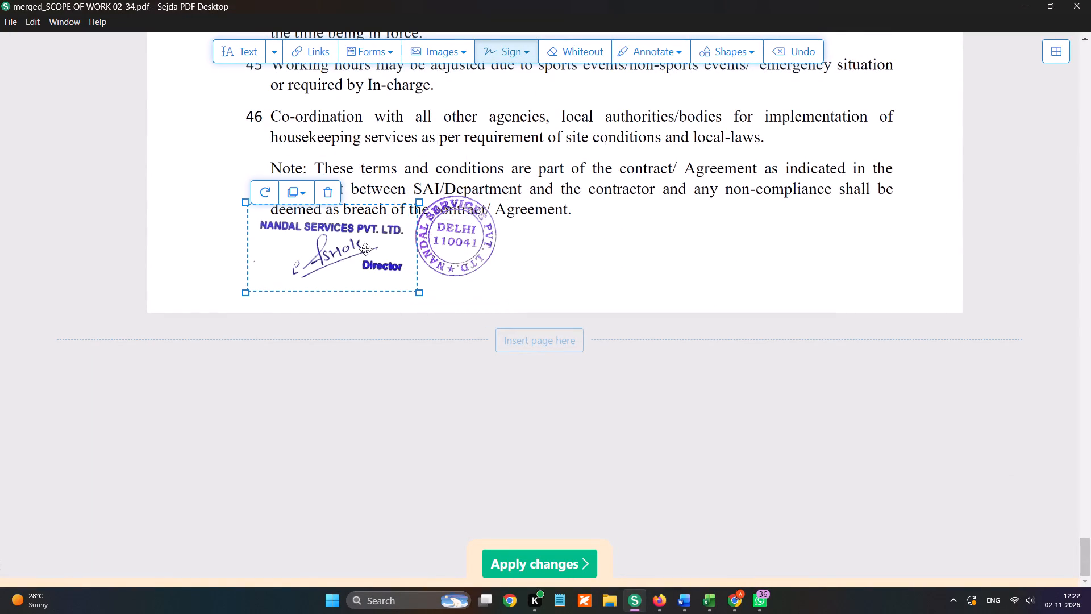
Apply the signature and stamp changes and save the PDF as edited_merged_SCOPE OF WORK 02-34 in Downloads.
scroll(505, 263, down, 5)
click(560, 557)
scroll(97, 214, up, 4)
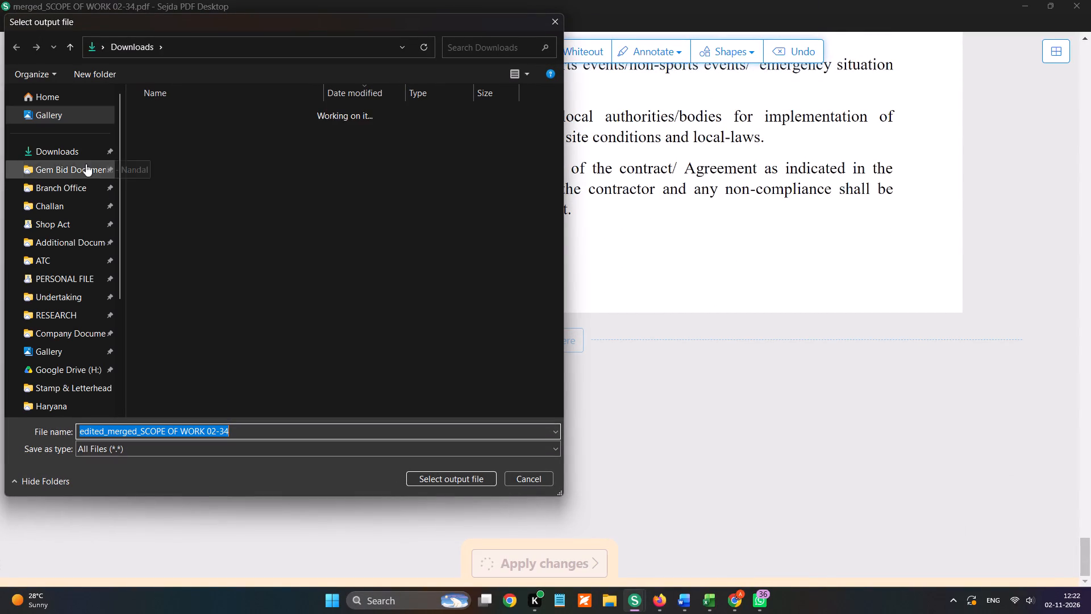
click(84, 153)
click(459, 484)
Start a new merge in iLovePDF in Firefox and add edited_merged_SCOPE OF WORK 02-34 from Downloads.
click(659, 601)
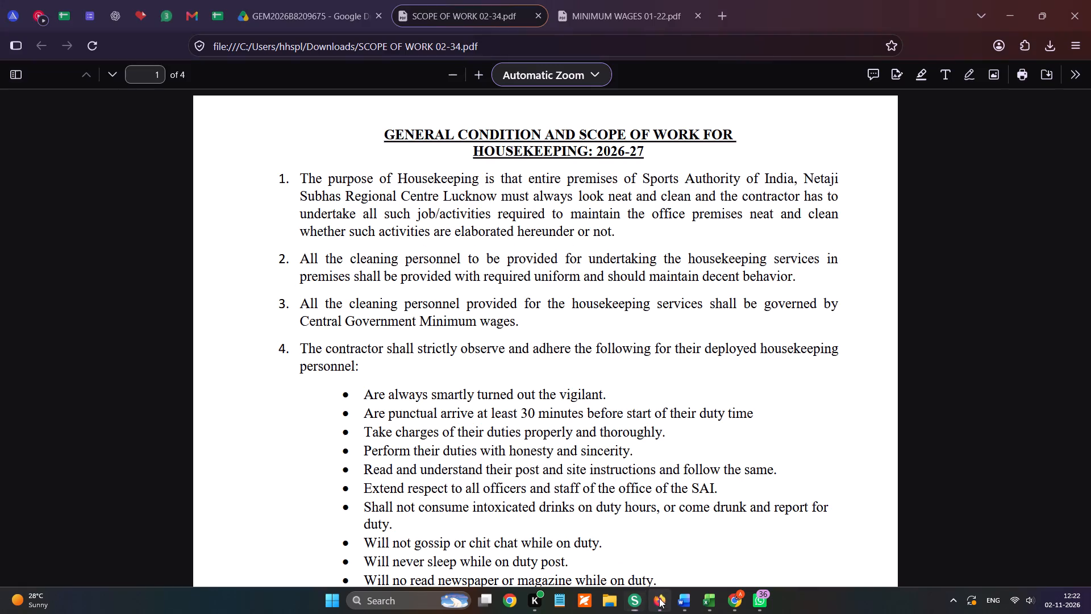
click(134, 8)
click(145, 76)
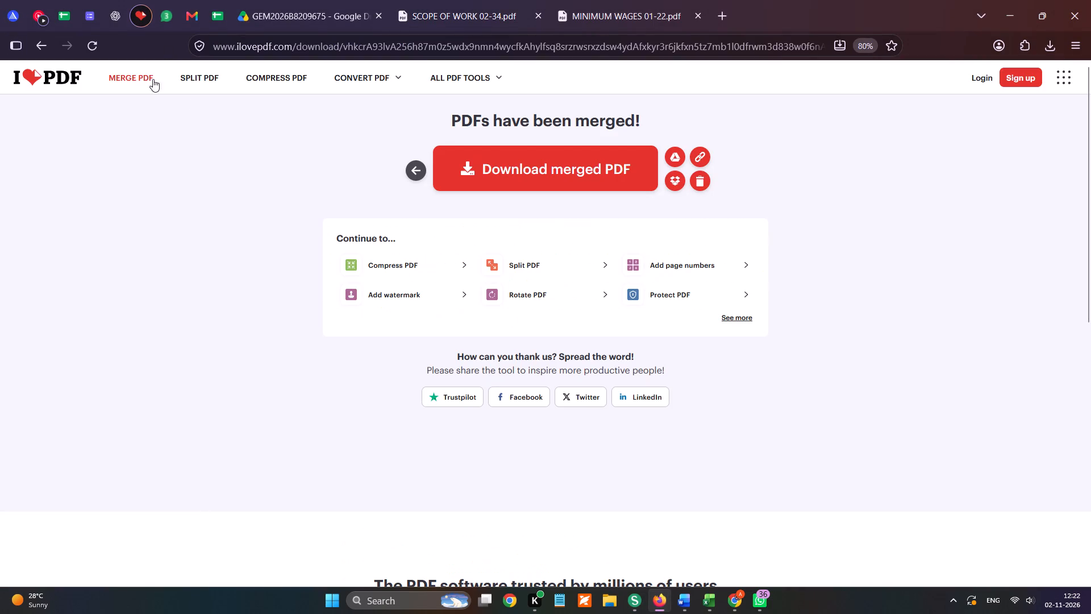
click(505, 194)
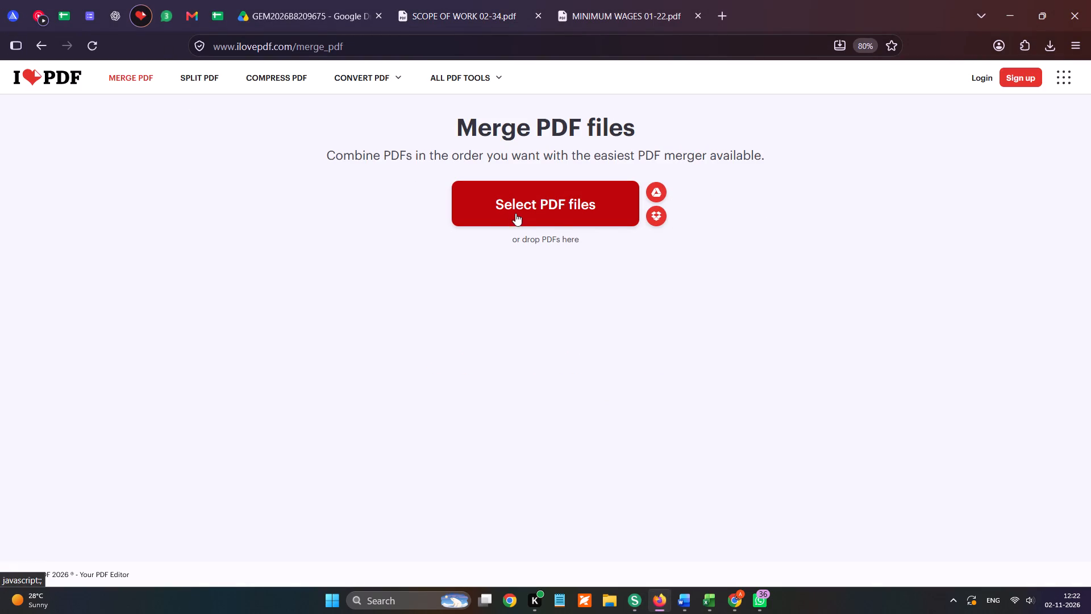
click(515, 213)
scroll(76, 183, up, 9)
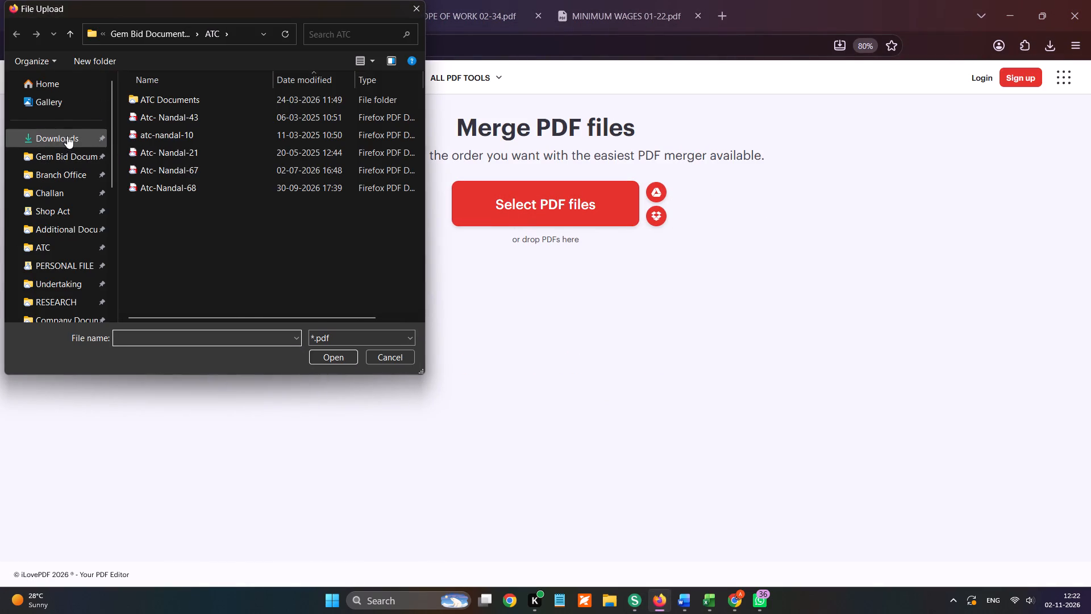
click(67, 136)
double_click(180, 113)
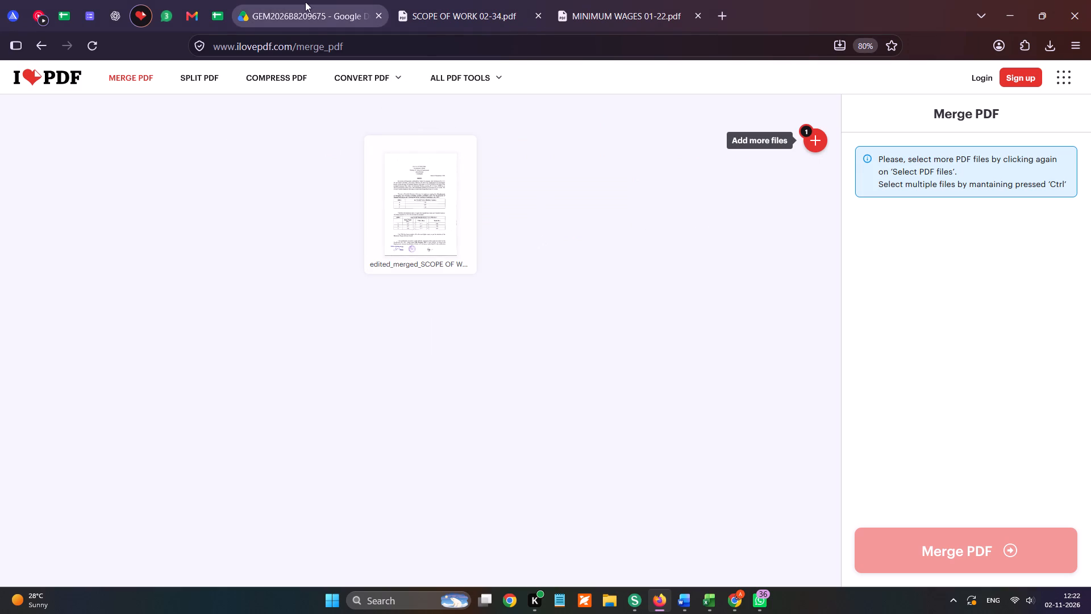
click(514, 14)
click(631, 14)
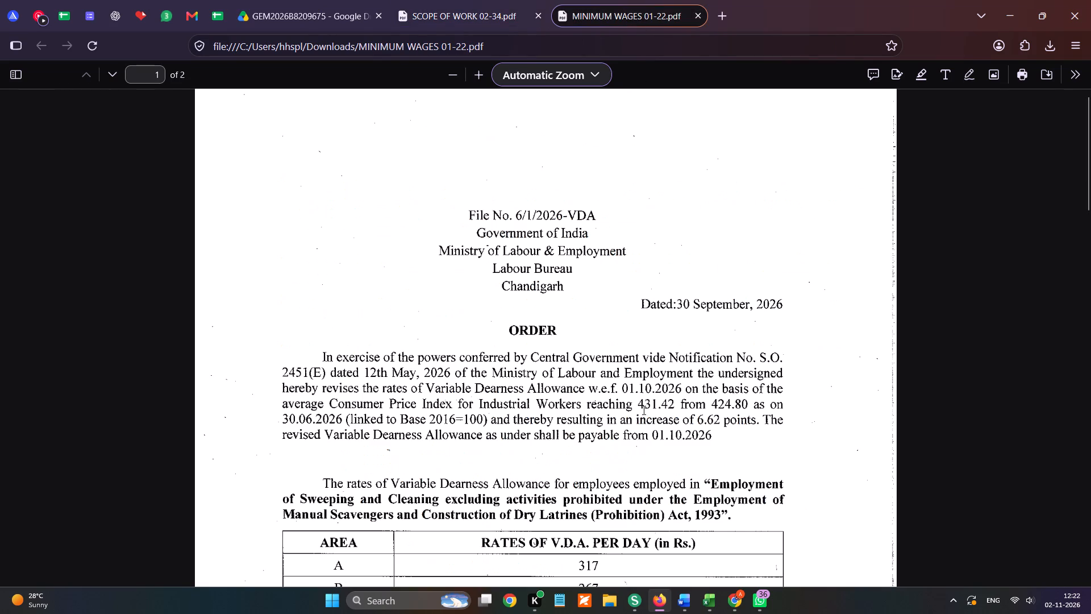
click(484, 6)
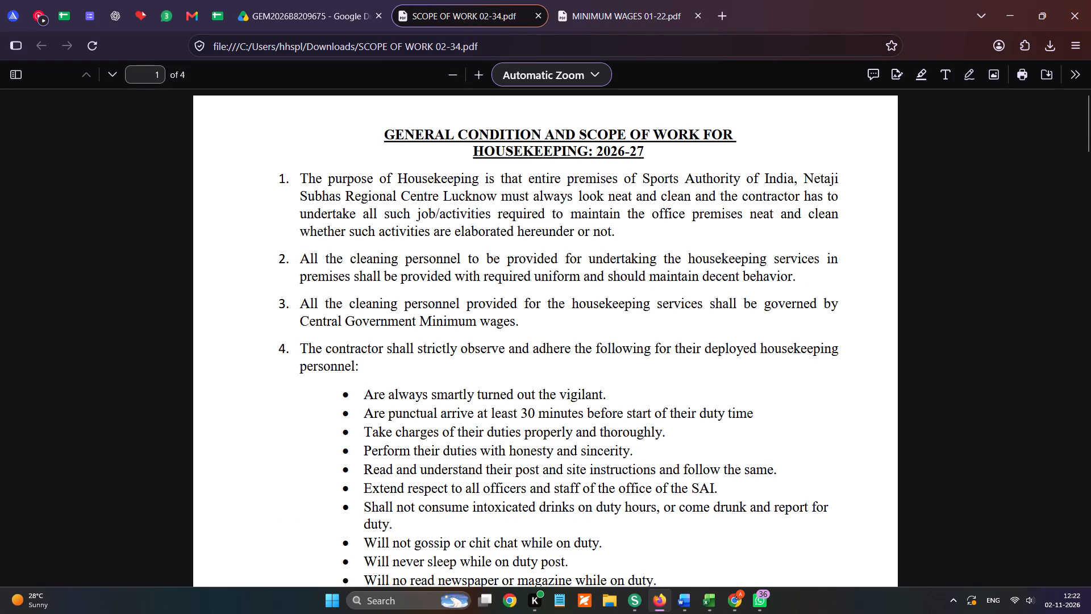
In the NANDAL-INDEX-68 Word document, set the first additional document's page range to A1-A2 and add a second row below it.
click(681, 599)
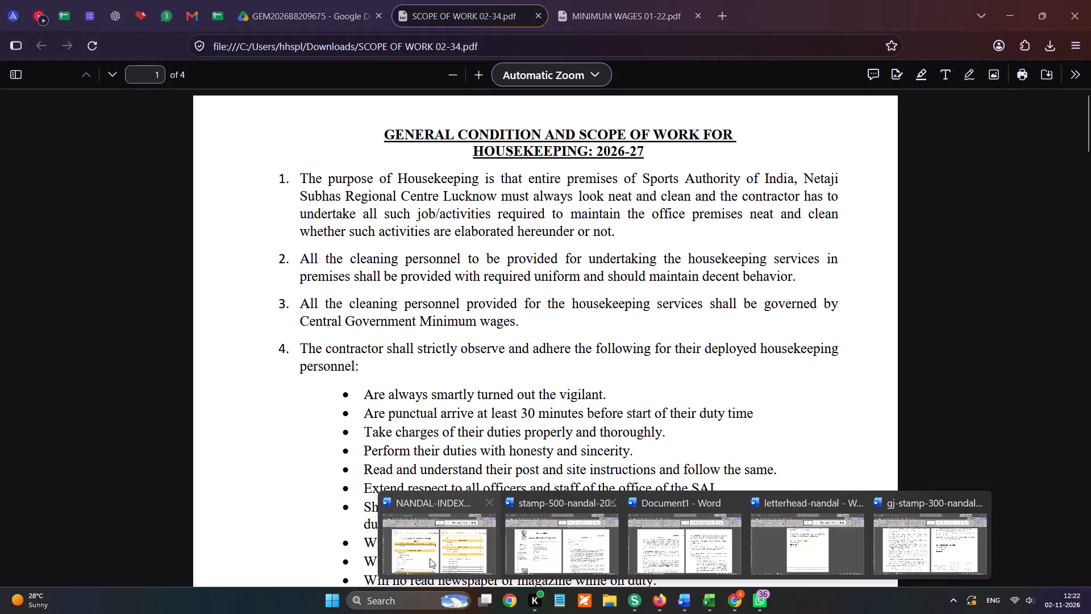
click(368, 553)
click(679, 598)
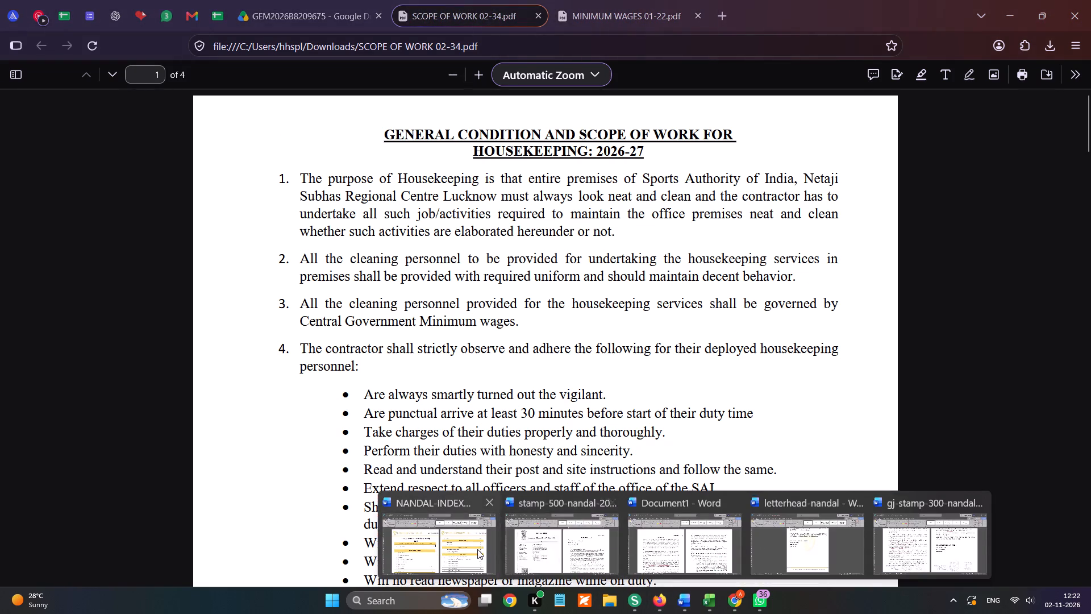
click(477, 549)
click(493, 313)
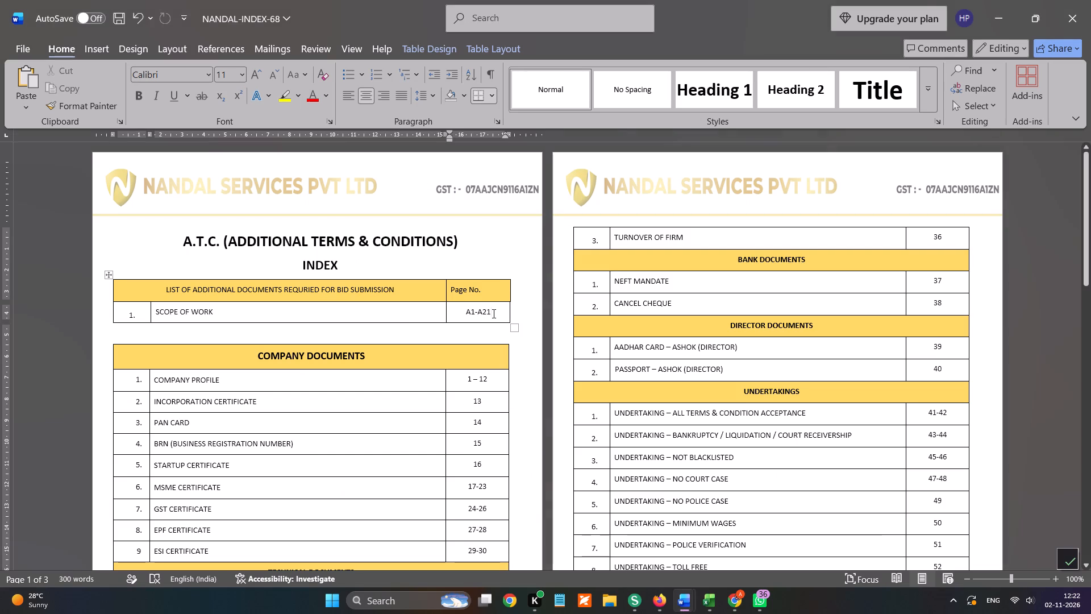
key(BackSpace)
key(Tab)
key(Tab)
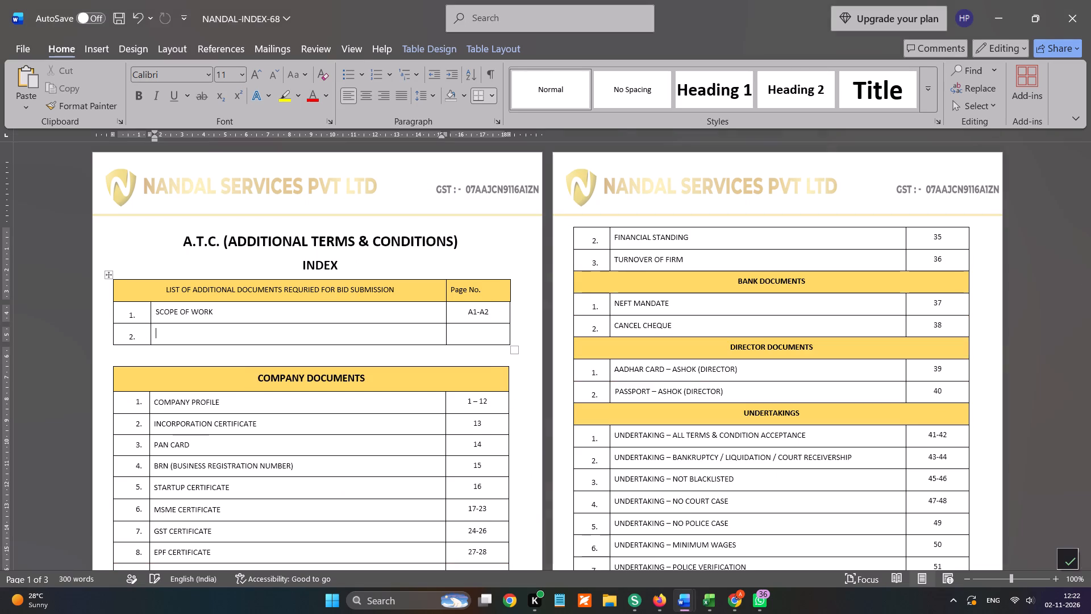
Move SCOPE OF WORK to the second row of the additional documents table and enter MINIMUM WAGES in the first row.
key(Up)
key(ctrl+shift+Right)
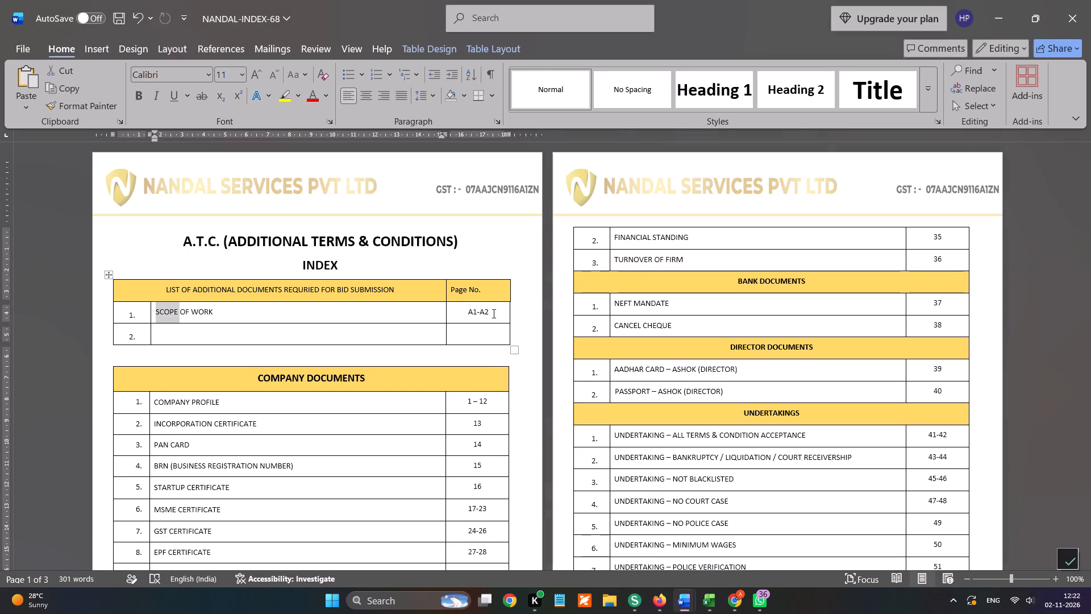
key(ctrl+shift+Right)
key(ctrl+shift+Right)
key(ctrl+x)
key(Down)
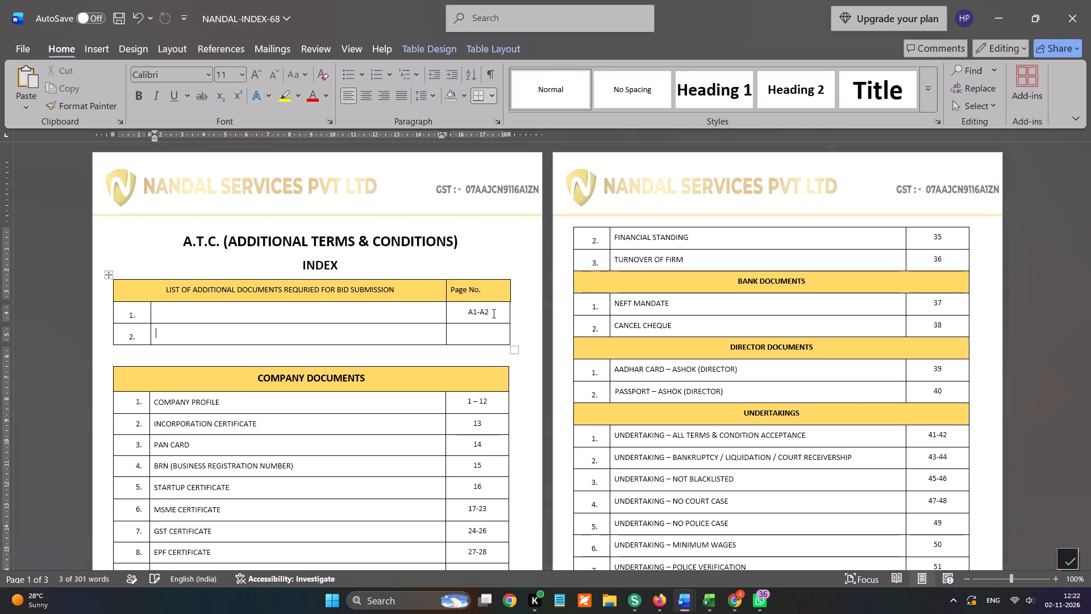
key(ctrl+v)
key(Up)
text(MINIMUM WAGES)
key(space)
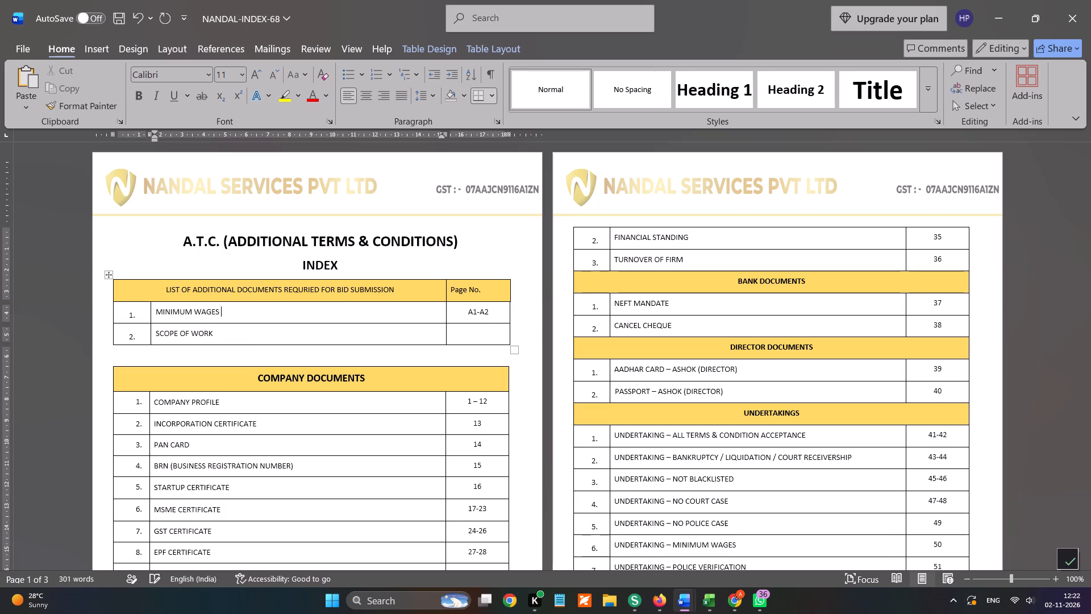
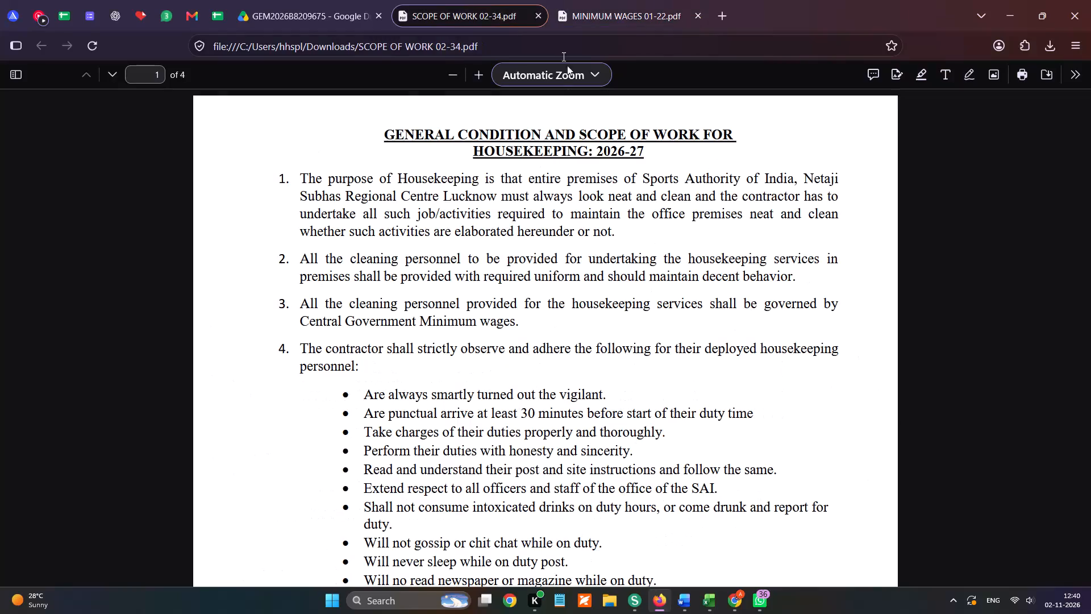
In the NANDAL-INDEX-68 Word document, set the SCOPE OF WORK row's page range to A3-A6.
key(alt+Tab)
text(A3-A6)
Export the updated index as a PDF named NANDAL-INDEX-68 in Downloads.
key(alt+f)
text(EA)
scroll(97, 244, up, 4)
scroll(147, 251, up, 3)
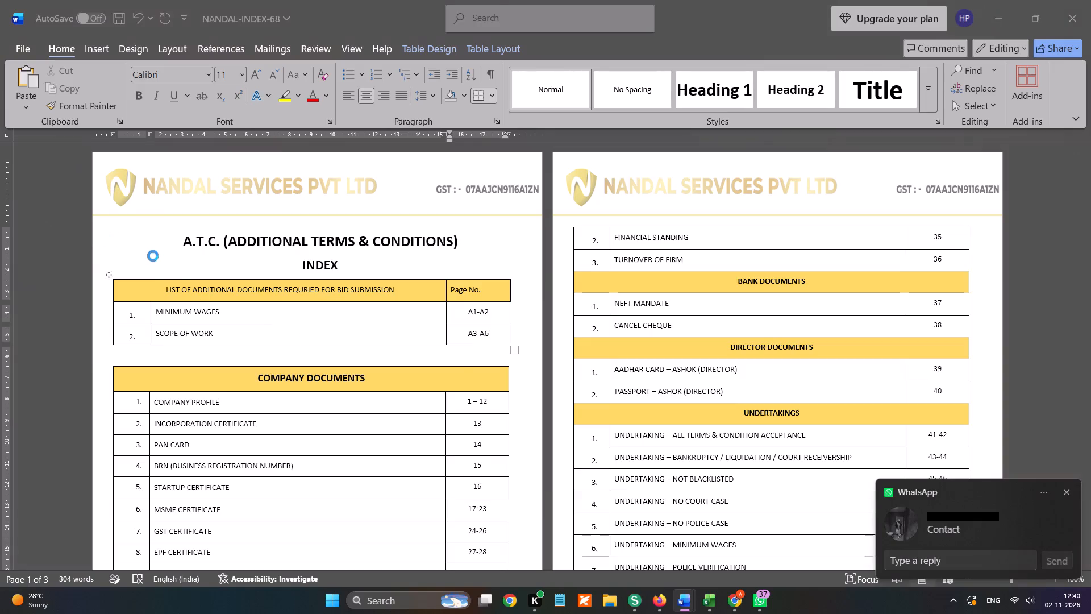
scroll(186, 227, up, 9)
click(76, 143)
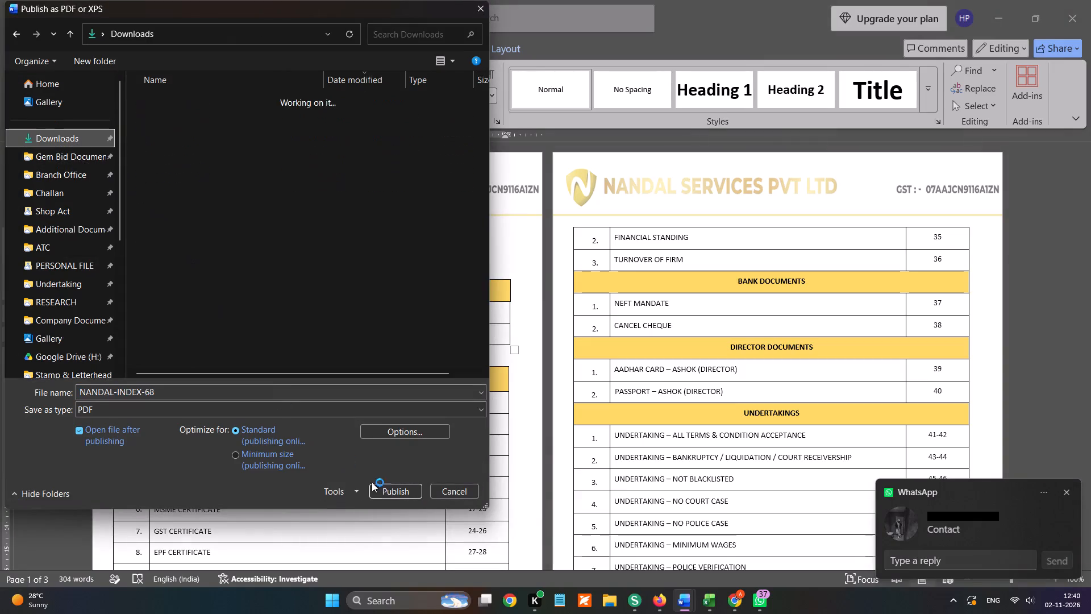
click(409, 488)
click(578, 302)
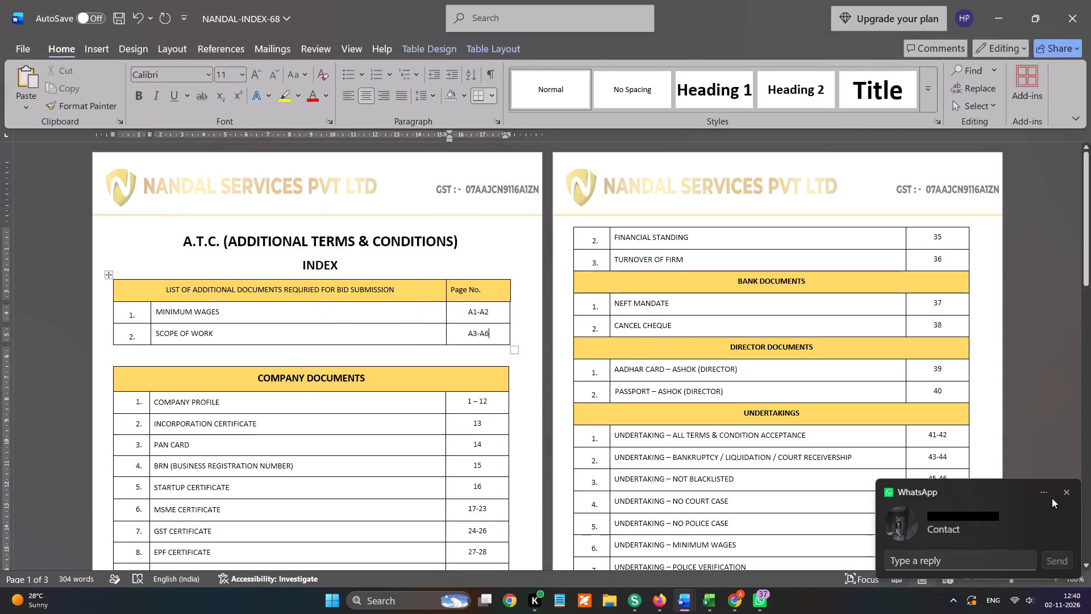
click(1071, 491)
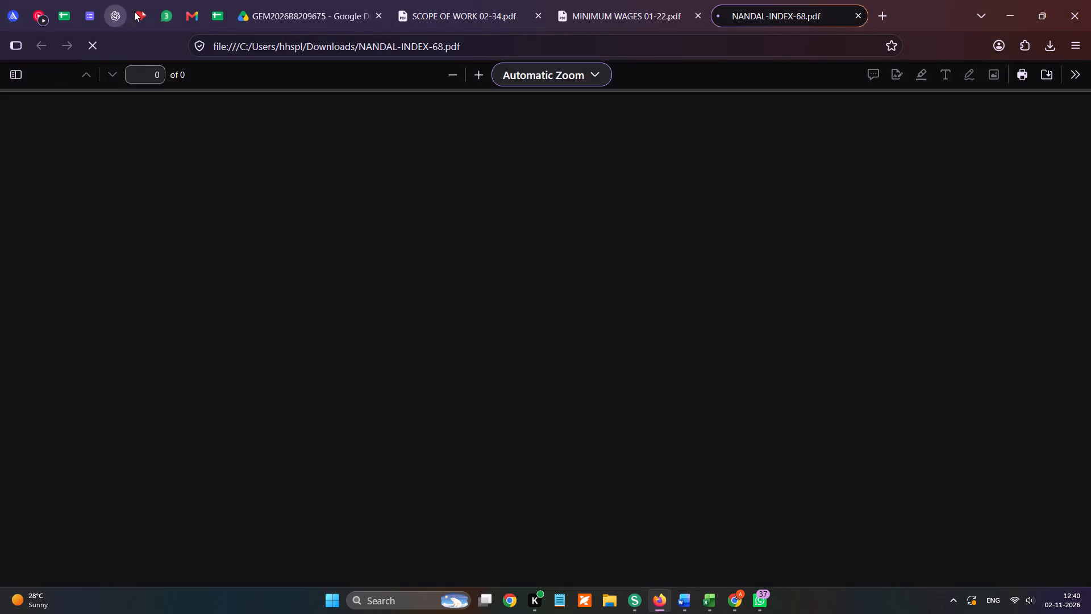
In the iLovePDF merge in Firefox, add NANDAL-INDEX-68 from Downloads and place it before edited_merged_SCOPE OF WORK 02-34.
click(136, 11)
click(832, 135)
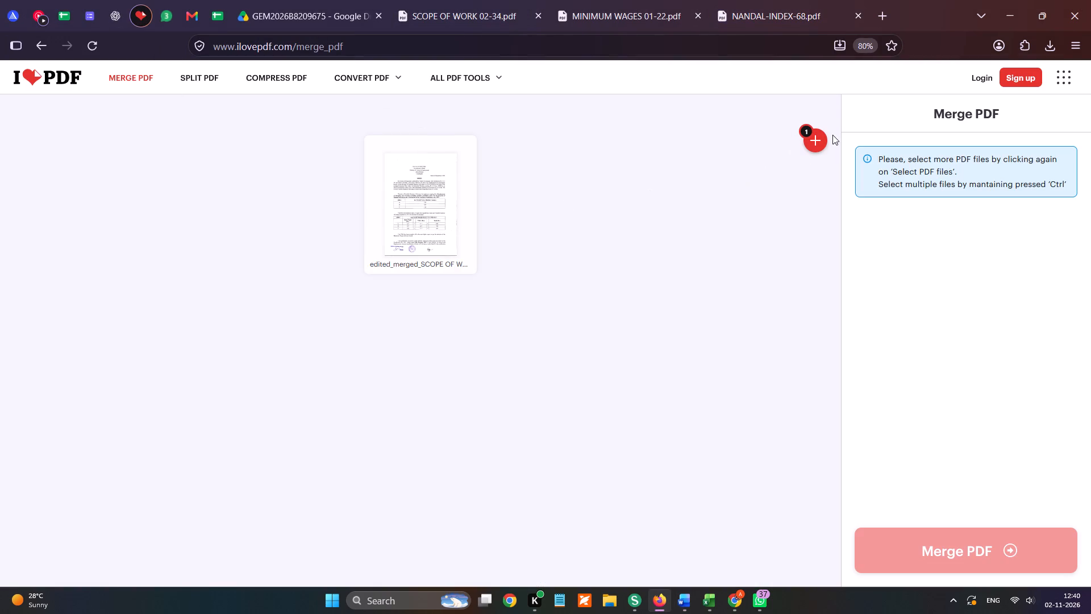
click(819, 139)
scroll(77, 179, up, 8)
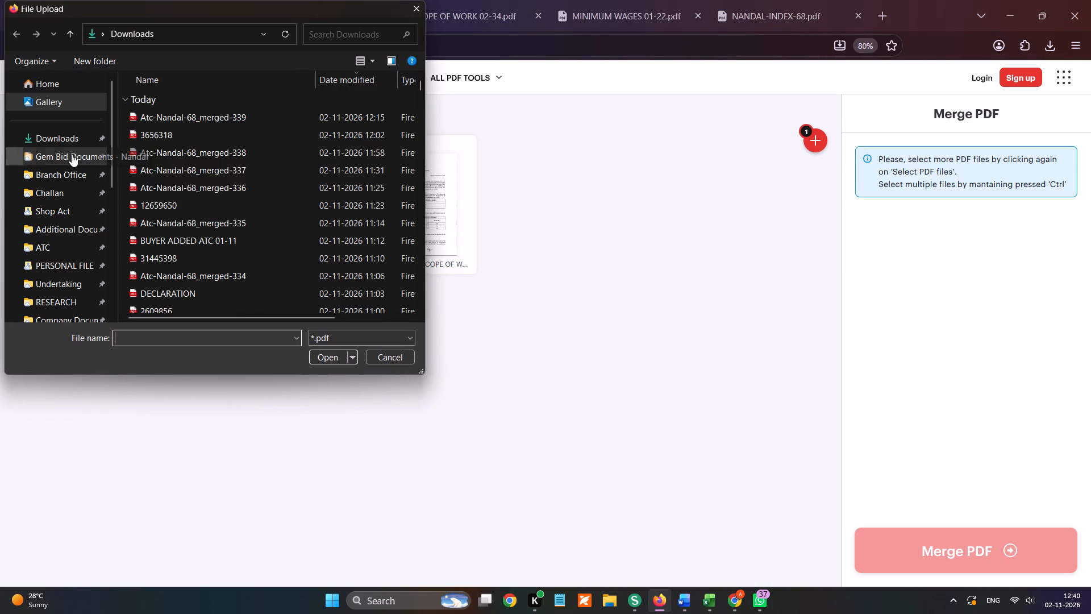
click(69, 134)
double_click(173, 123)
drag(481, 243, 288, 230)
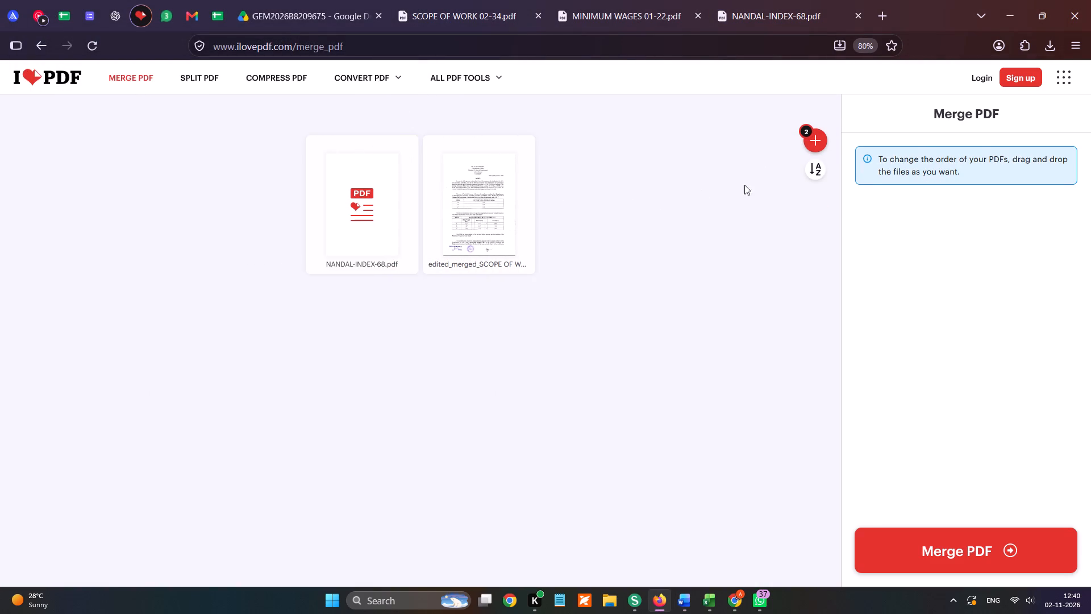
Add Atc-Nandal-68 from the Gem Bid Documents - Nandal folder as the last file and merge the PDFs.
click(818, 146)
scroll(101, 188, up, 3)
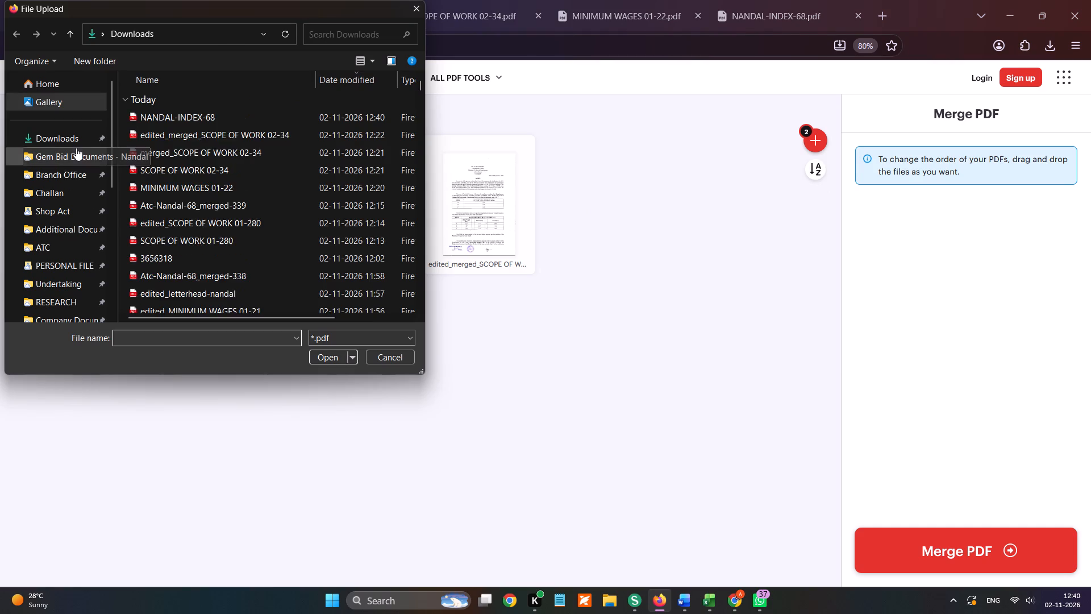
click(76, 148)
double_click(178, 114)
double_click(194, 189)
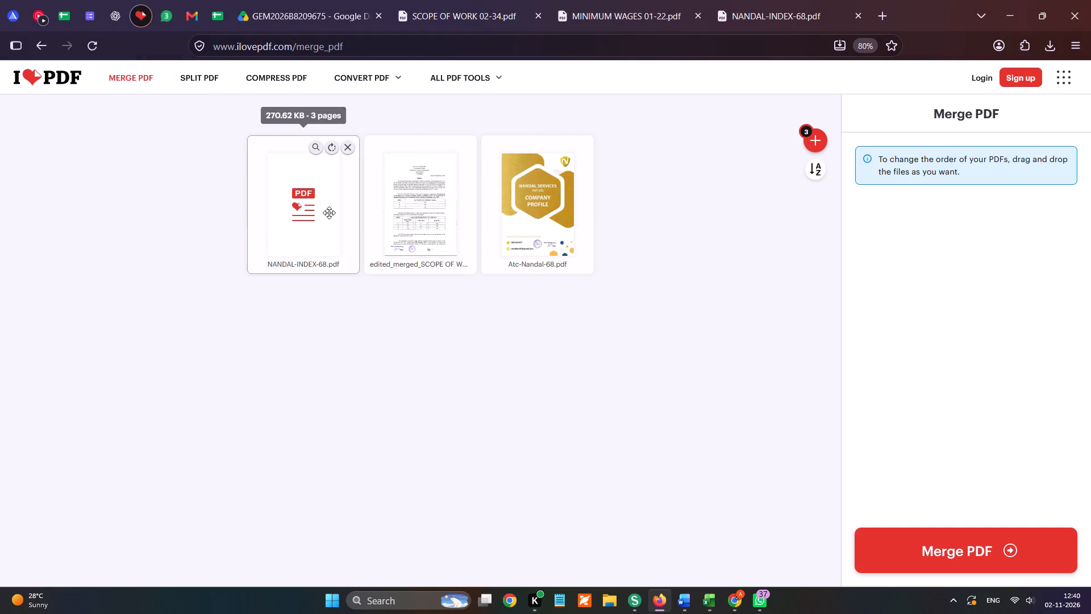
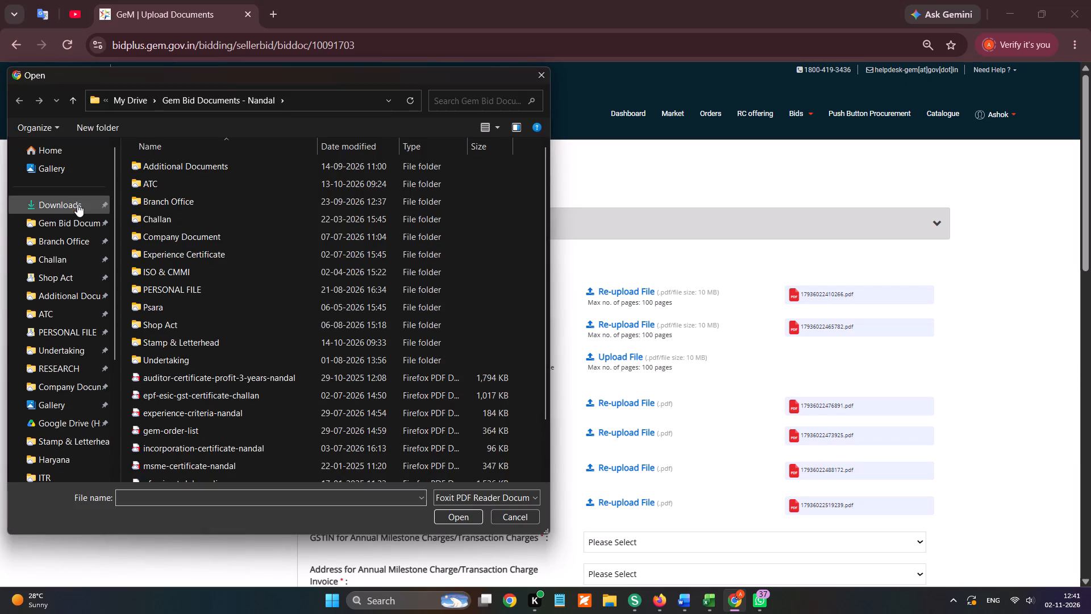
Upload the merged ATC PDF from Downloads as the Certificate (Requested in ATC) document.
click(77, 204)
double_click(231, 183)
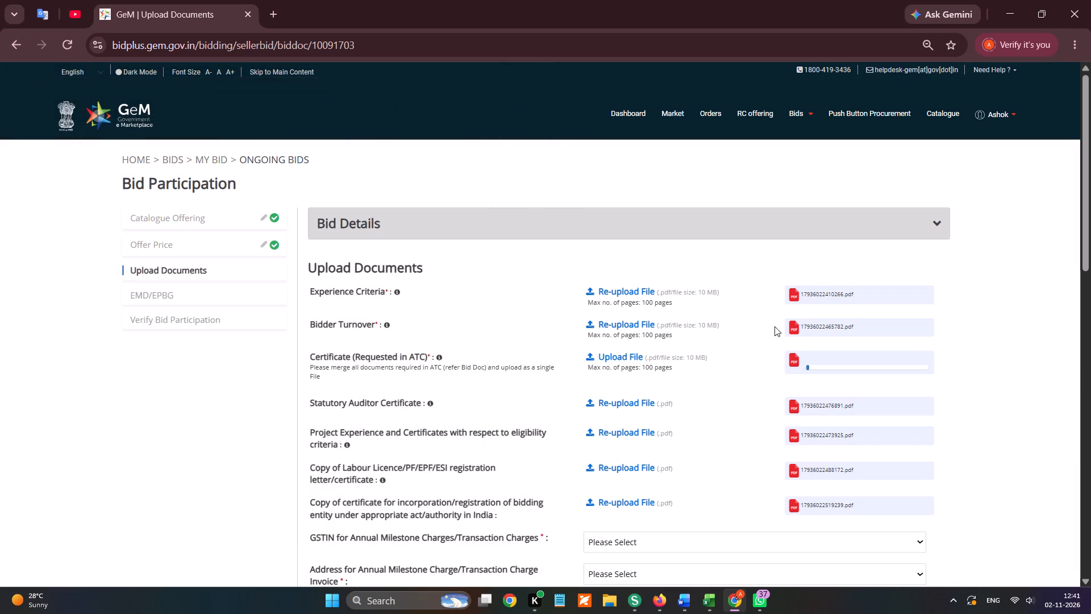
Select the registered GSTIN and the Delhi invoice address for the annual milestone/transaction charges, confirming both as valid.
scroll(727, 350, down, 1)
click(646, 337)
click(652, 380)
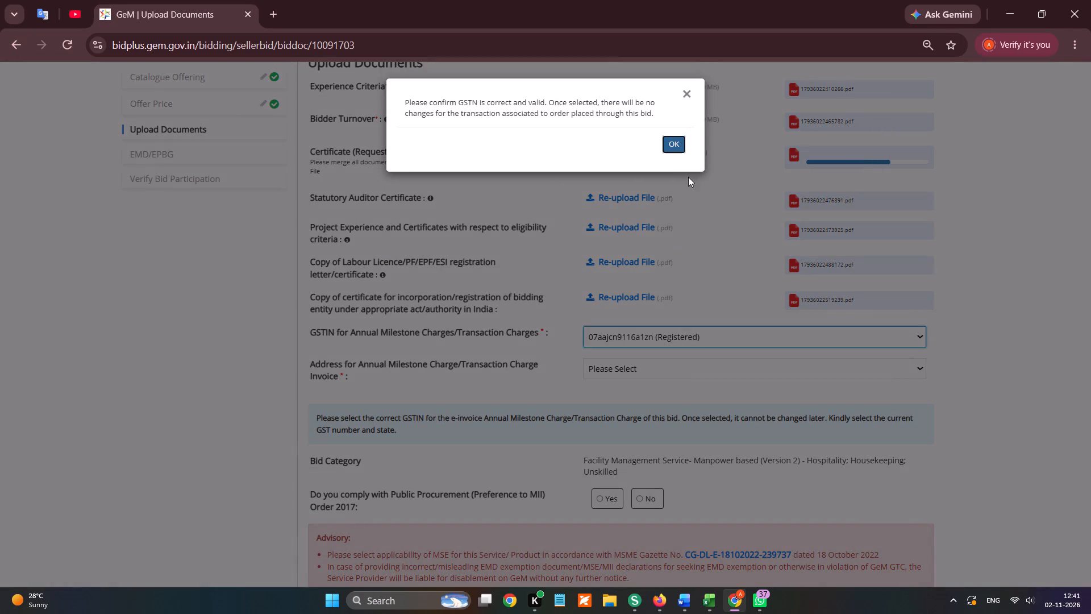
click(678, 148)
drag(652, 364, 651, 374)
click(648, 405)
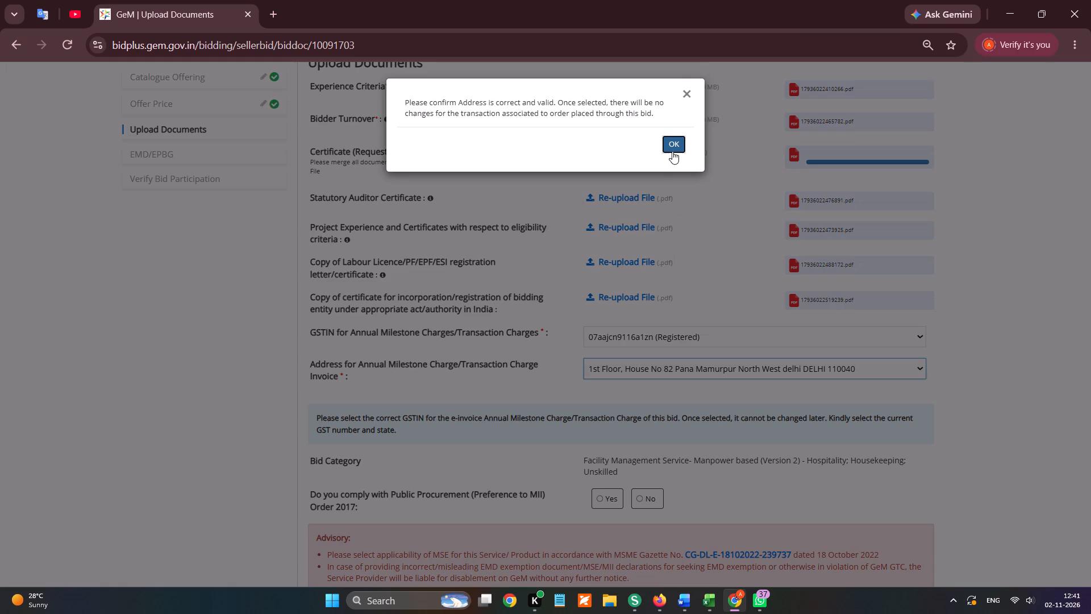
click(673, 150)
Answer Yes to compliance with the Public Procurement (Preference to MII) Order 2017 and to MSE Purchase Preference eligibility.
scroll(624, 313, down, 1)
click(600, 310)
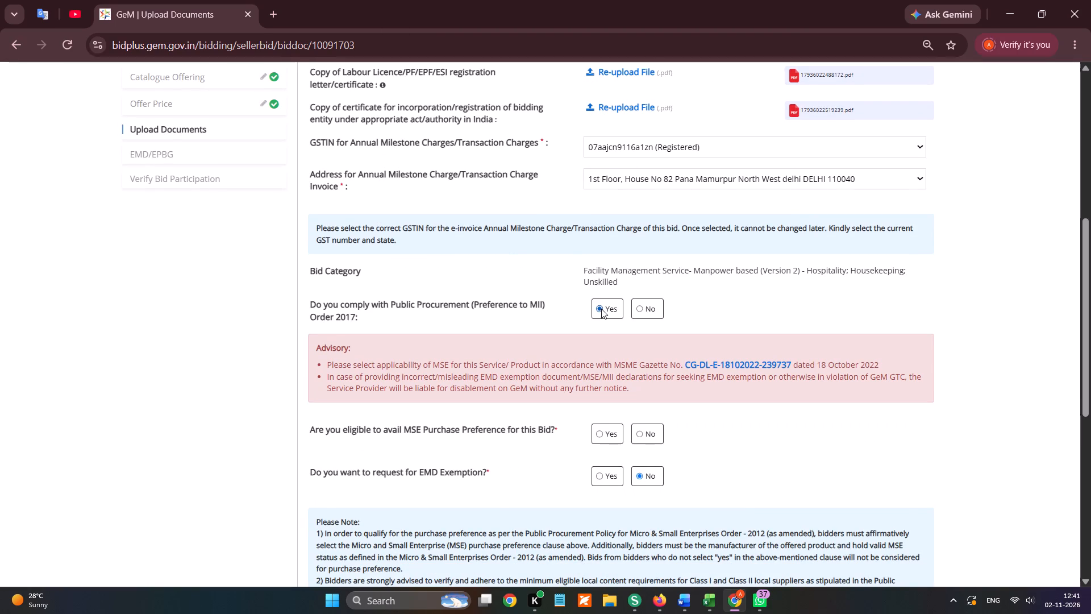
scroll(601, 309, down, 1)
click(609, 243)
Upload msme-certificate-nandal from the Gem Bid Documents - Nandal folder as the MSE category certificate.
click(621, 283)
click(628, 272)
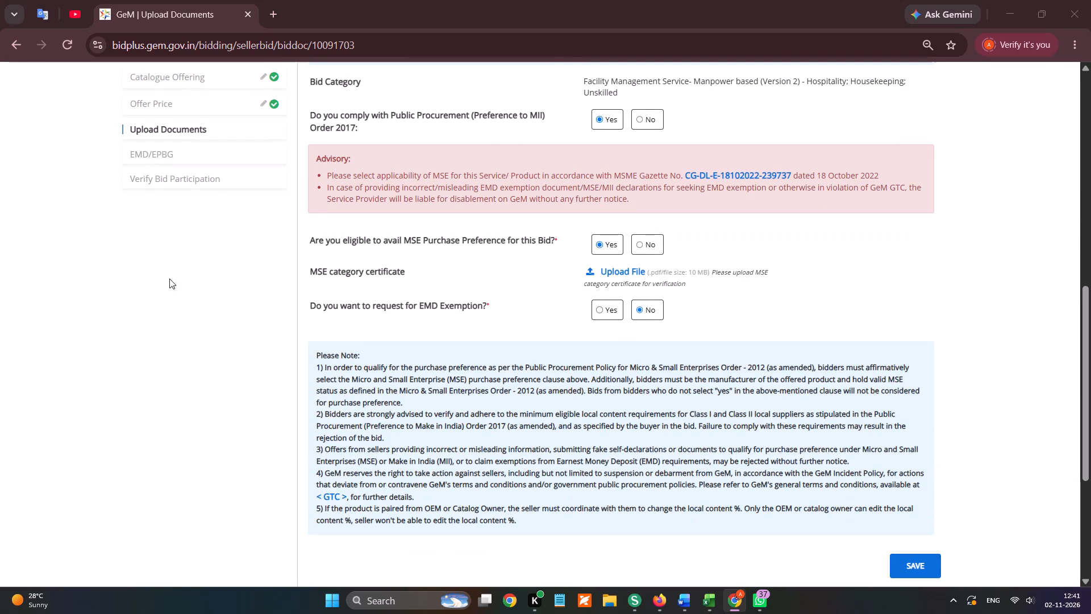
scroll(0, 238, up, 5)
click(88, 200)
scroll(161, 396, down, 5)
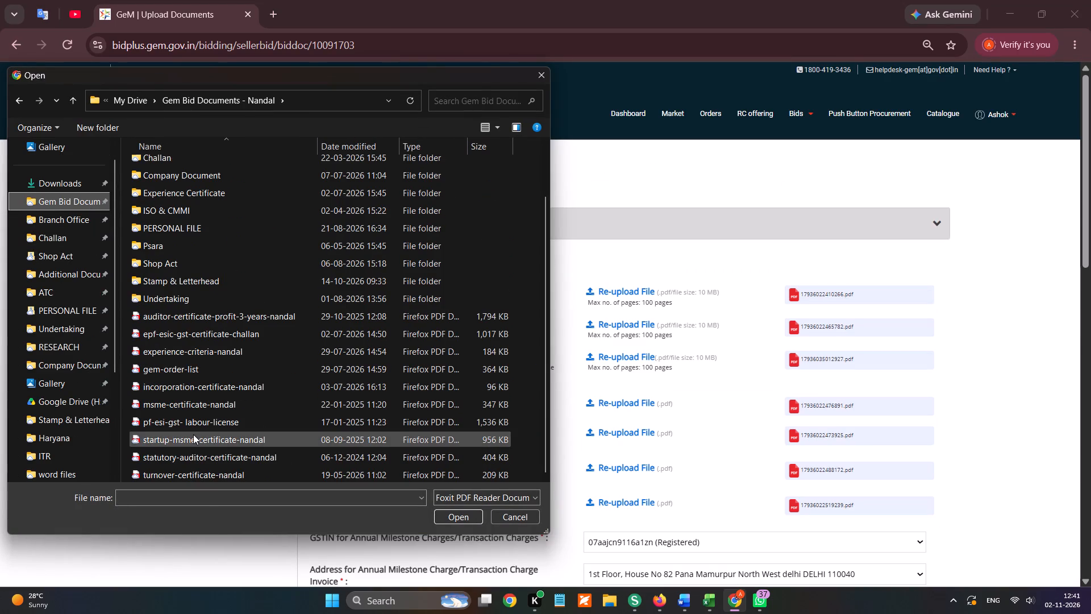
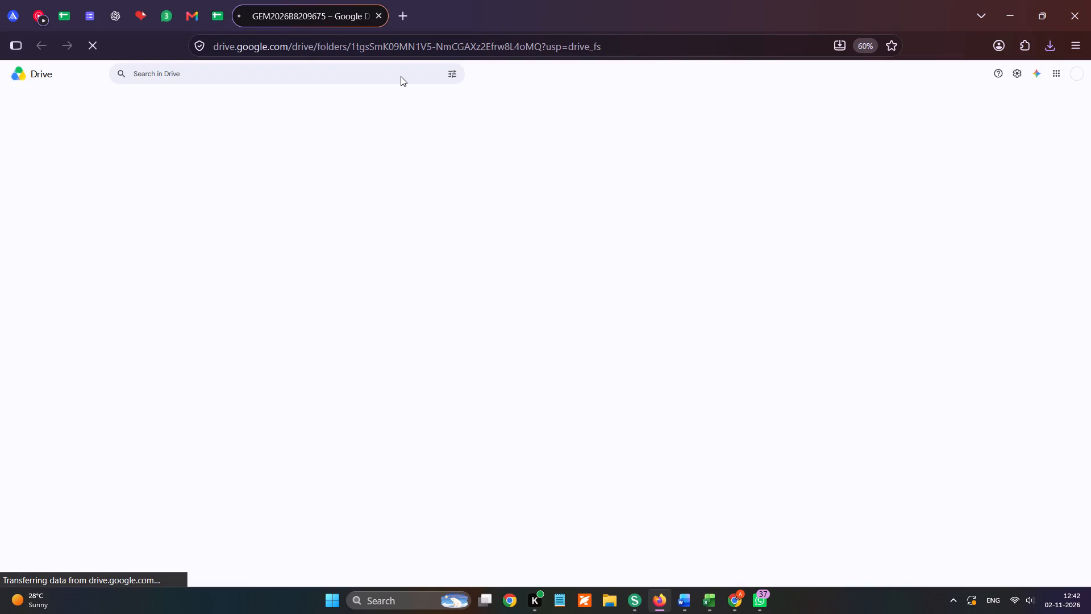
Open the GEM2026B8221313 Drive folder from the tender sheet, and close both open bid folder tabs.
click(209, 13)
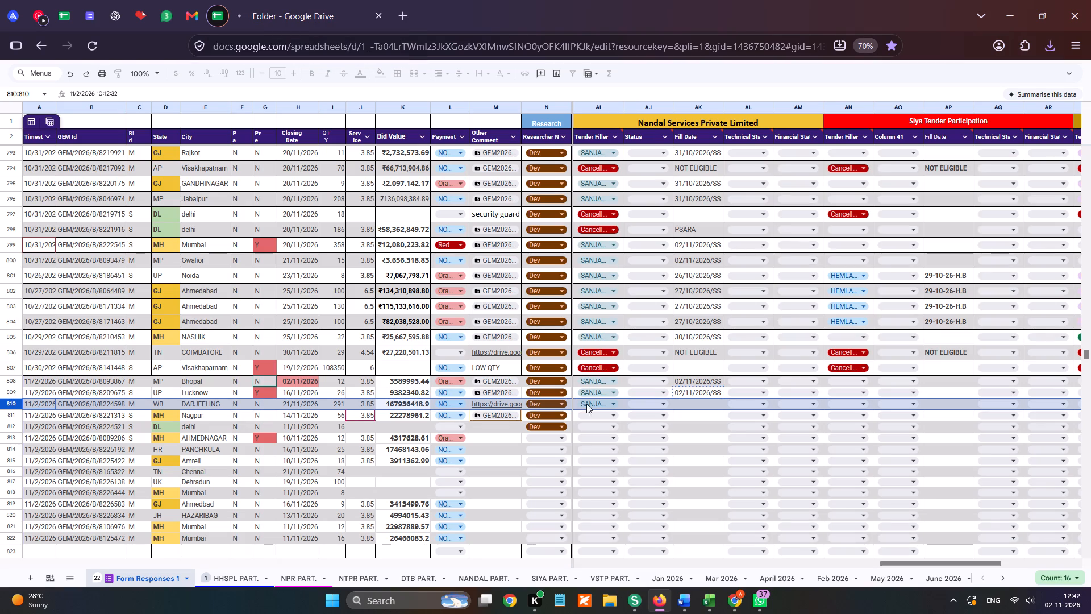
click(526, 434)
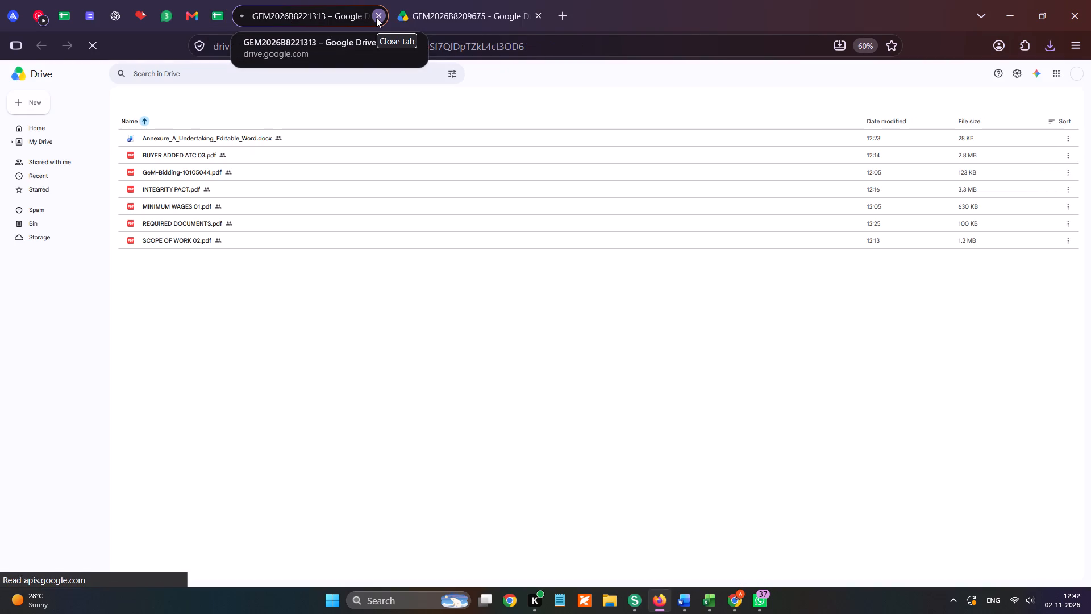
double_click(376, 18)
click(376, 18)
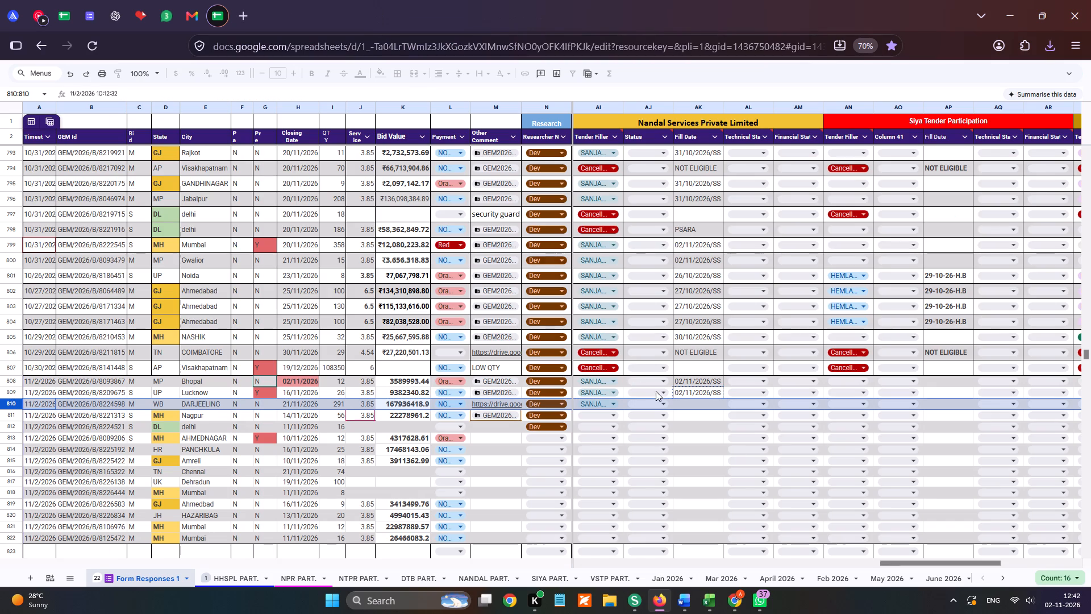
Clear the Nandal Services Tender Filler entry for the Darjeeling bid GEM/2026/B/8224598 in row 810.
click(611, 400)
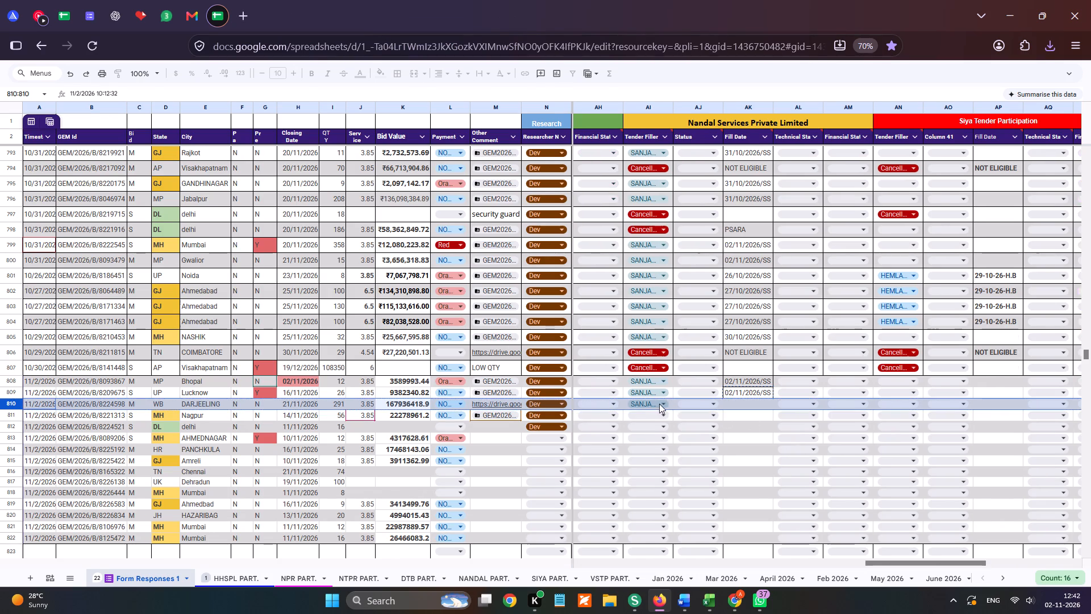
click(659, 404)
key(BackSpace)
key(BackSpace)
key(BackSpace)
key(BackSpace)
key(BackSpace)
key(BackSpace)
key(BackSpace)
key(BackSpace)
key(BackSpace)
key(BackSpace)
key(BackSpace)
key(BackSpace)
key(BackSpace)
key(BackSpace)
key(BackSpace)
key(BackSpace)
key(BackSpace)
key(BackSpace)
click(757, 417)
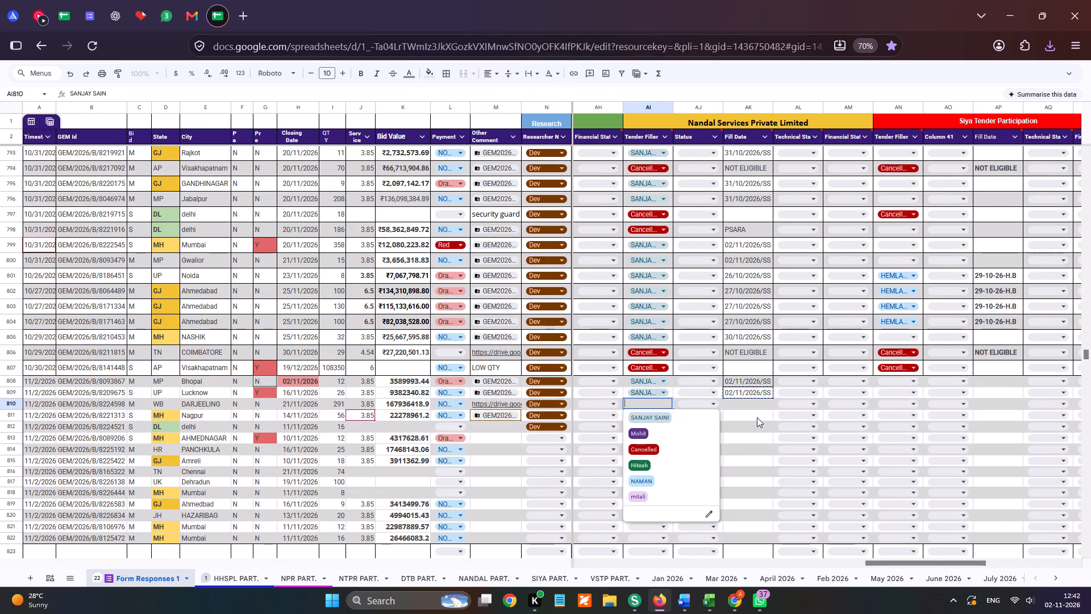
Search the tender sheet for the Nandal Services fill date entry 02/11/2026/SS copied from the Lucknow bid's row.
click(755, 397)
key(ctrl+c)
key(ctrl+f)
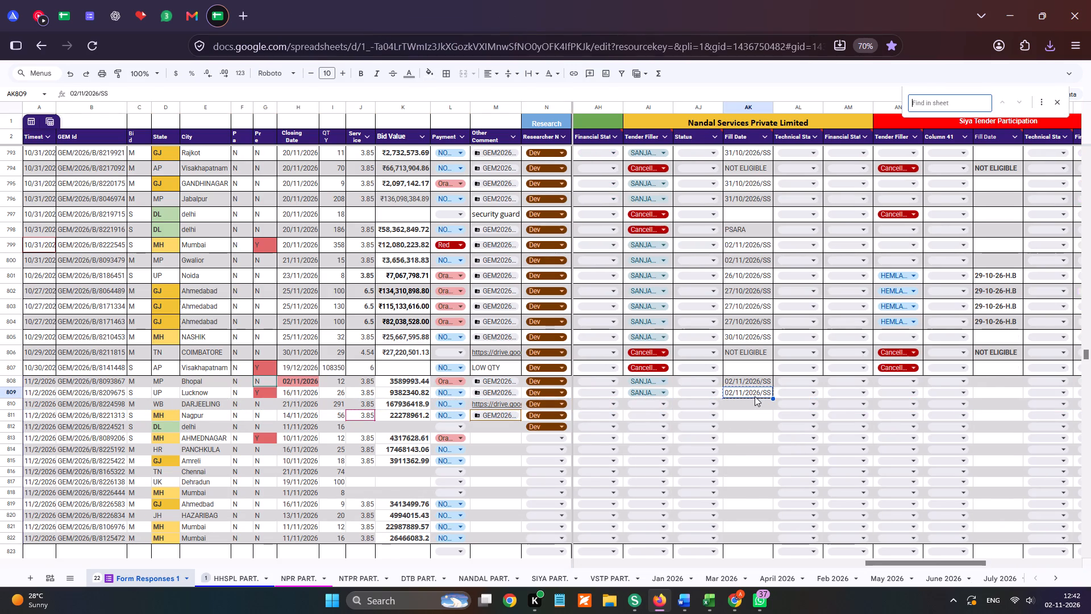
key(ctrl+v)
click(1057, 107)
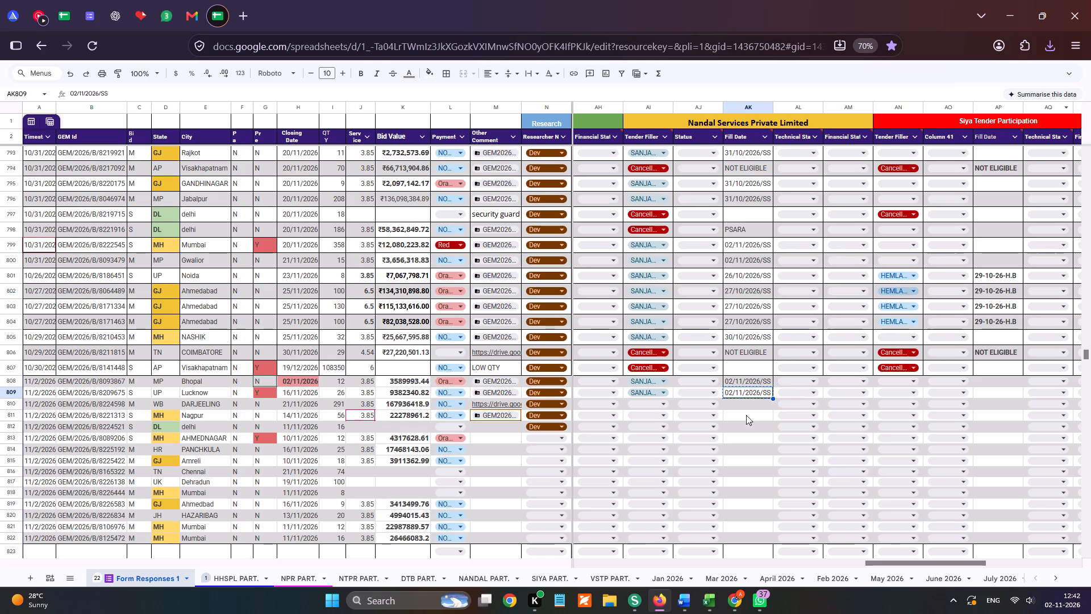
drag(874, 559, 900, 561)
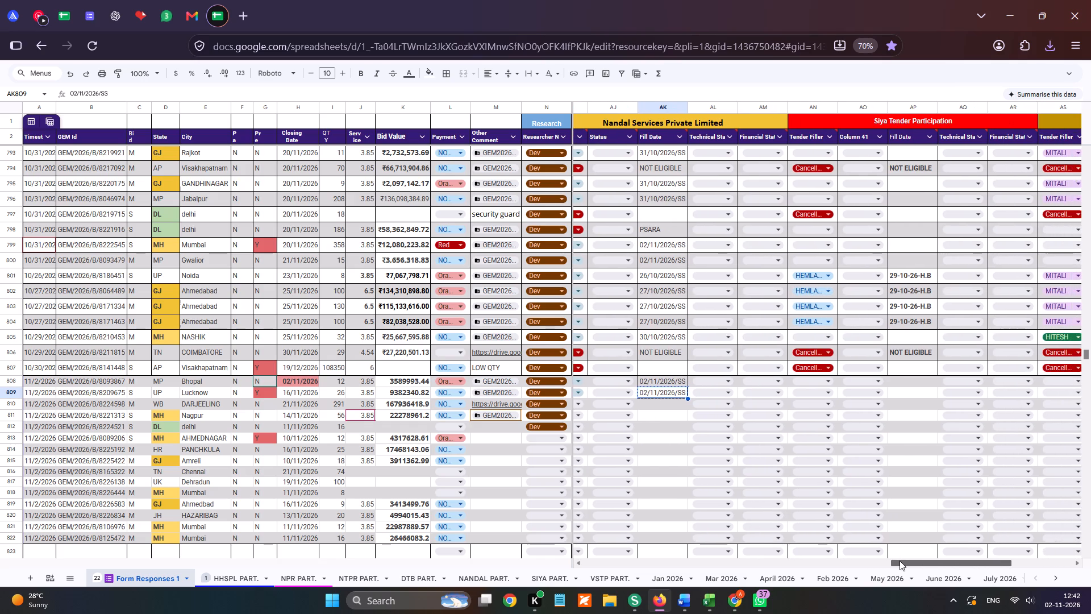
drag(900, 561, 888, 562)
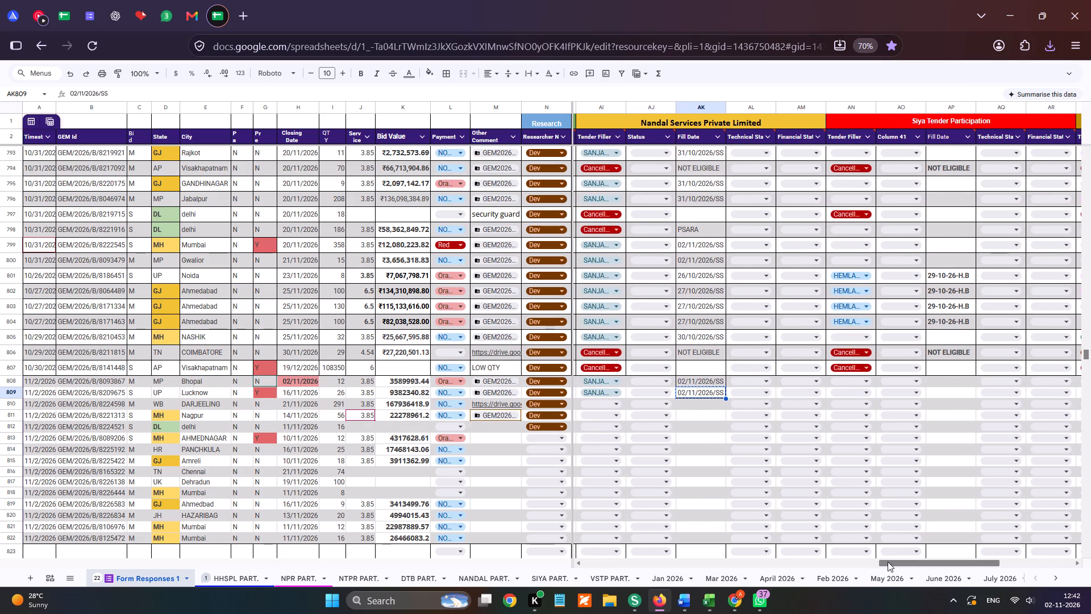
click(701, 342)
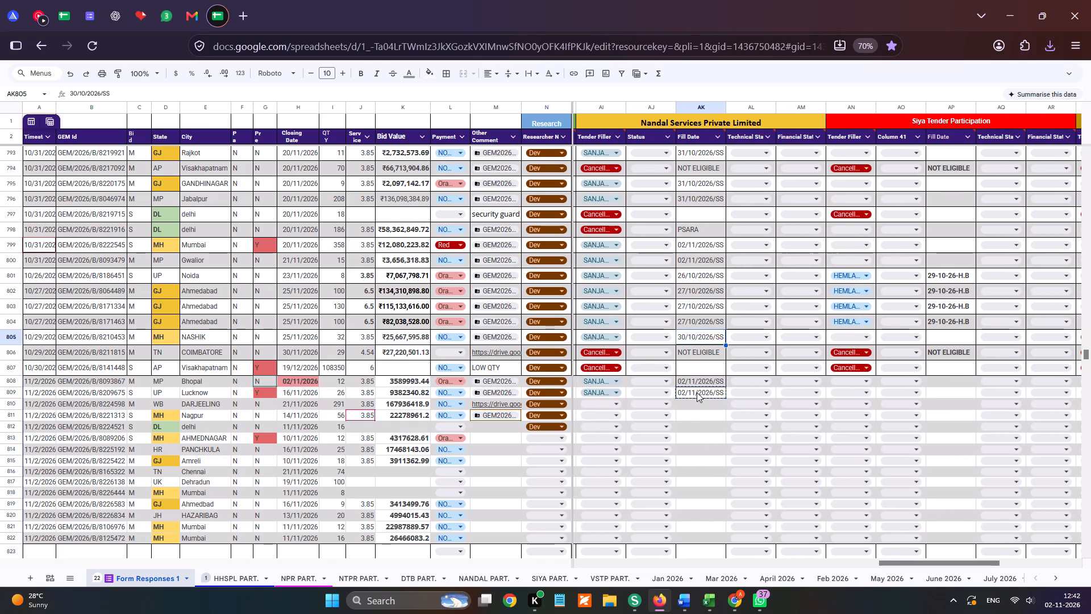
click(697, 392)
key(ctrl+c)
key(ctrl+f)
key(ctrl+v)
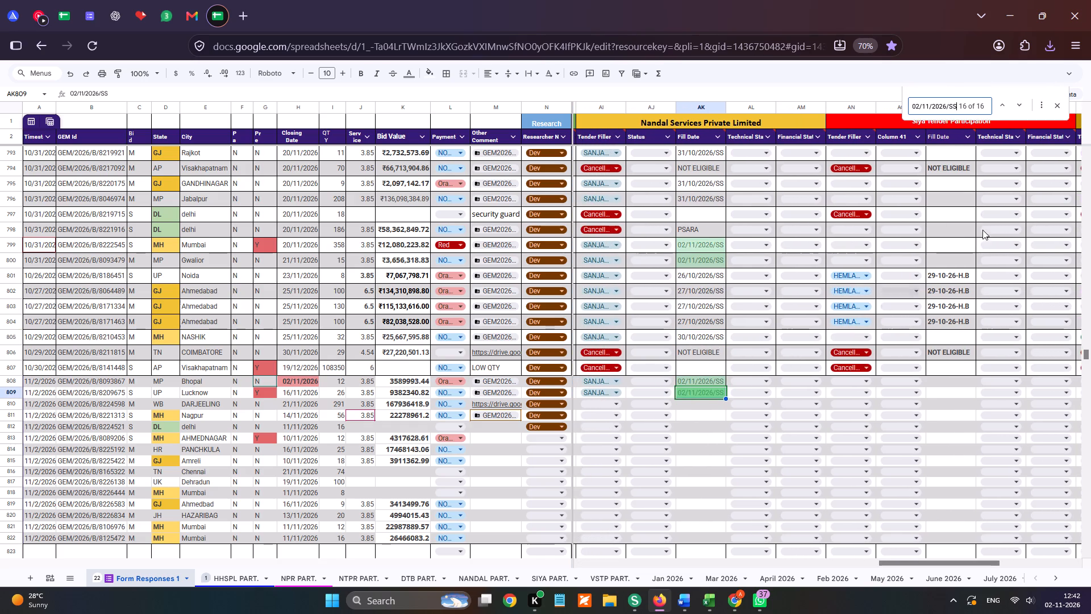
click(1055, 110)
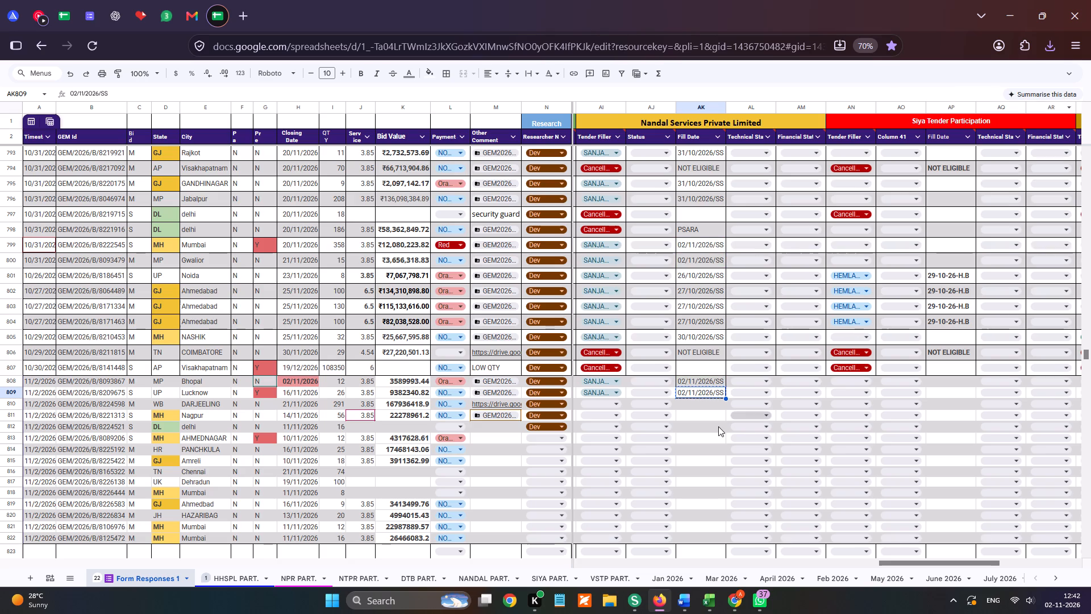
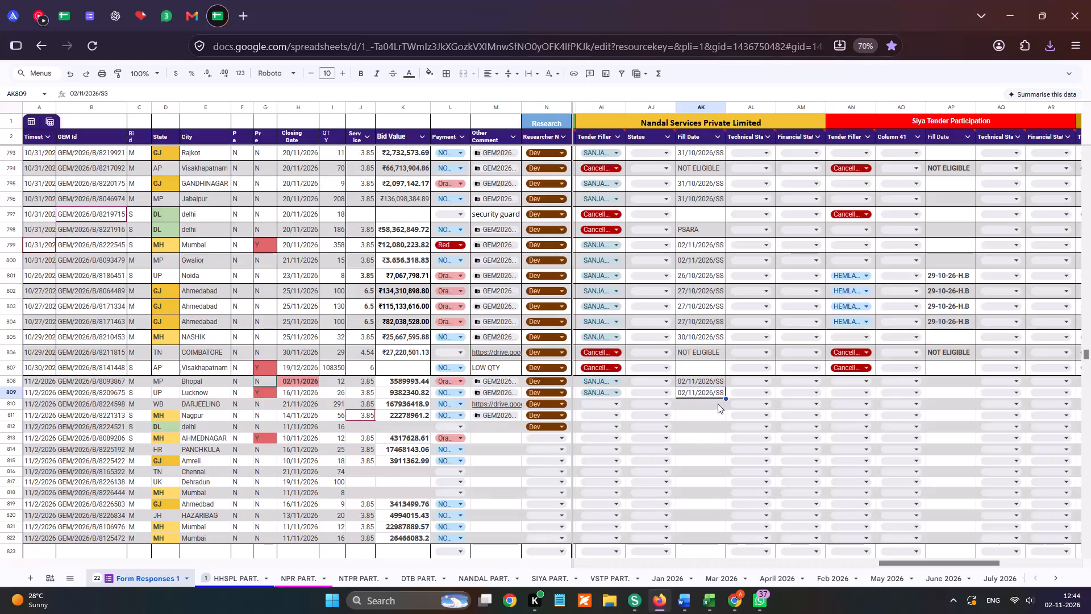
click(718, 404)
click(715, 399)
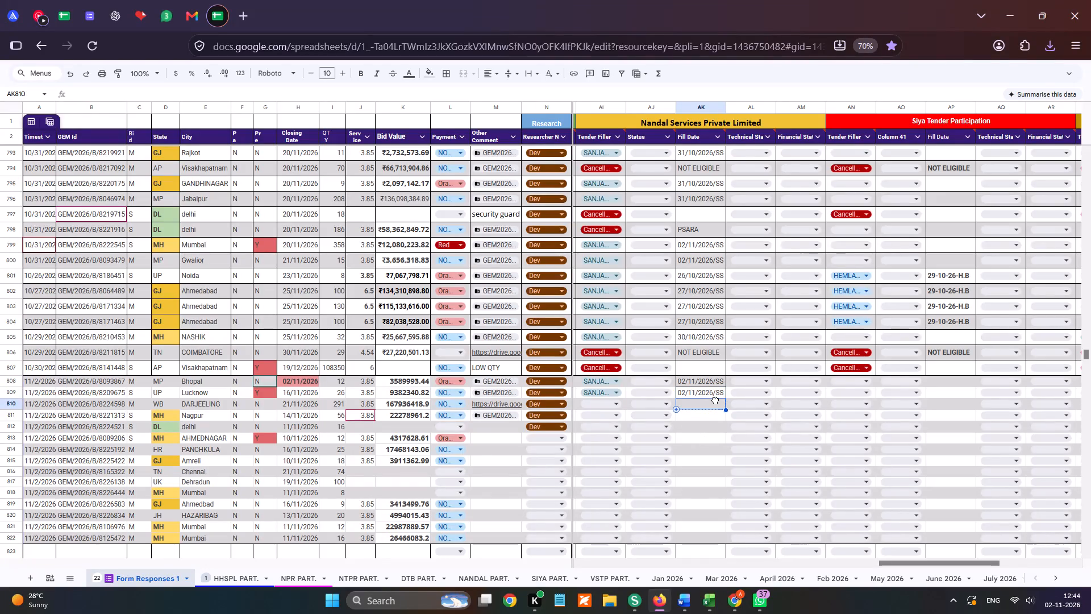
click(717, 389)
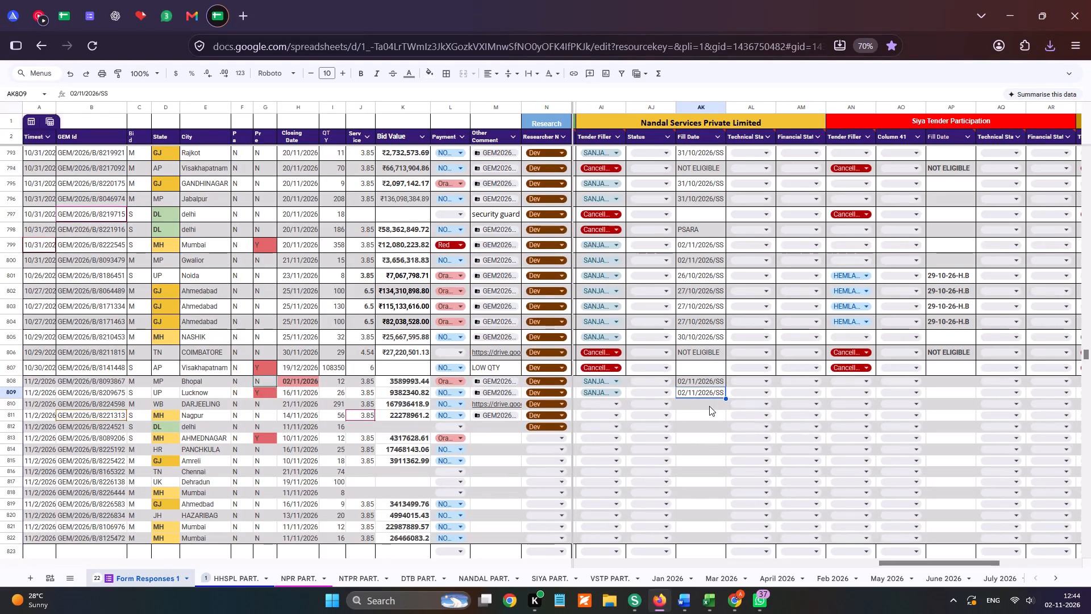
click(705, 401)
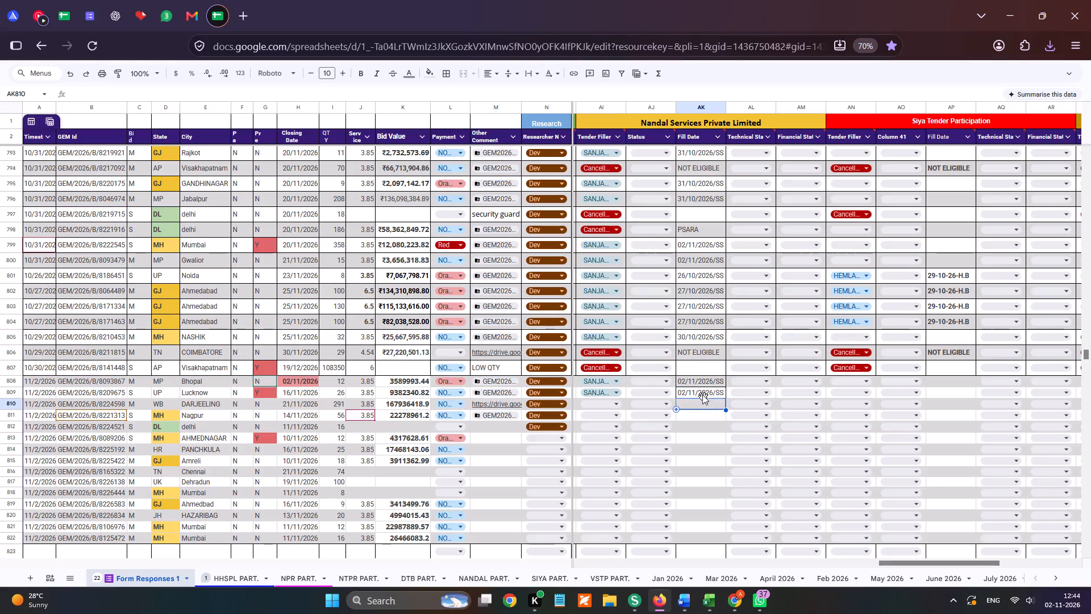
Search the tender sheet again for the fill date 02/11/2026/SS copied from the Lucknow bid's Nandal Services entry, and close the search.
click(702, 394)
key(ctrl+c)
key(ctrl+f)
key(ctrl+v)
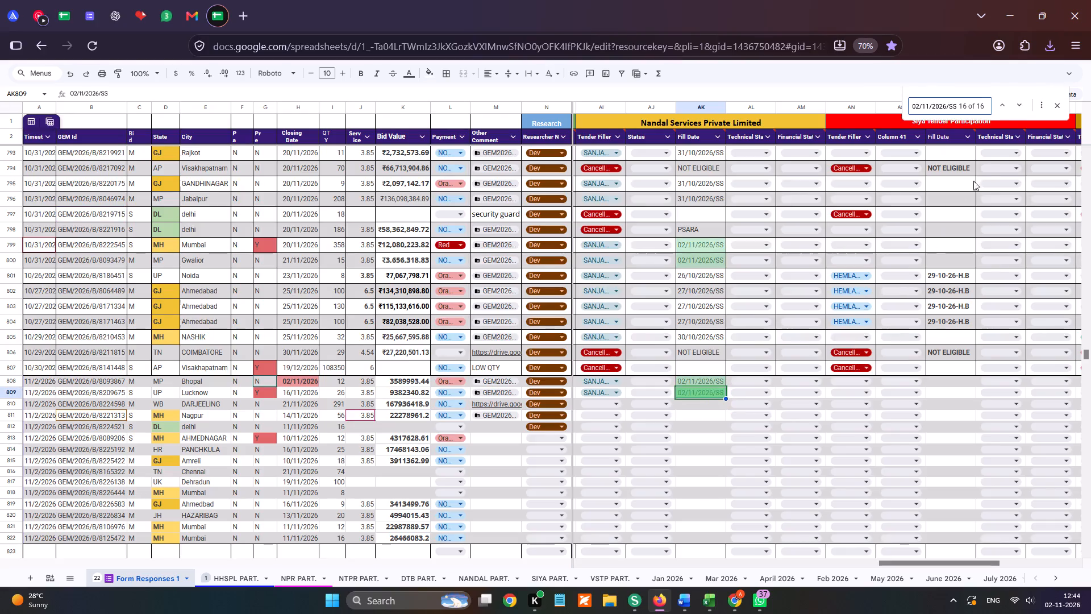
click(1057, 102)
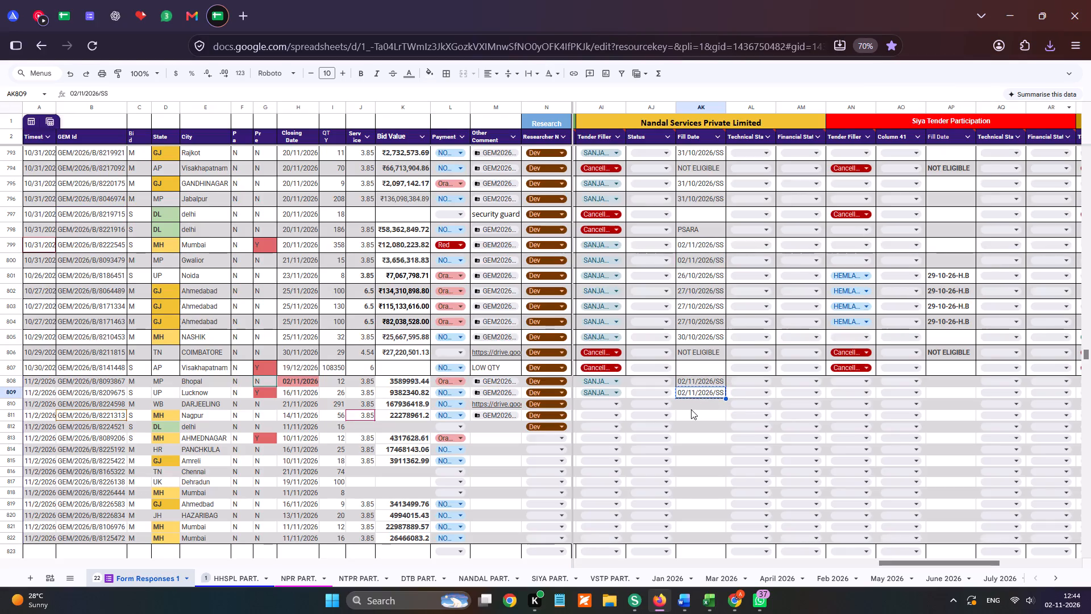
click(691, 409)
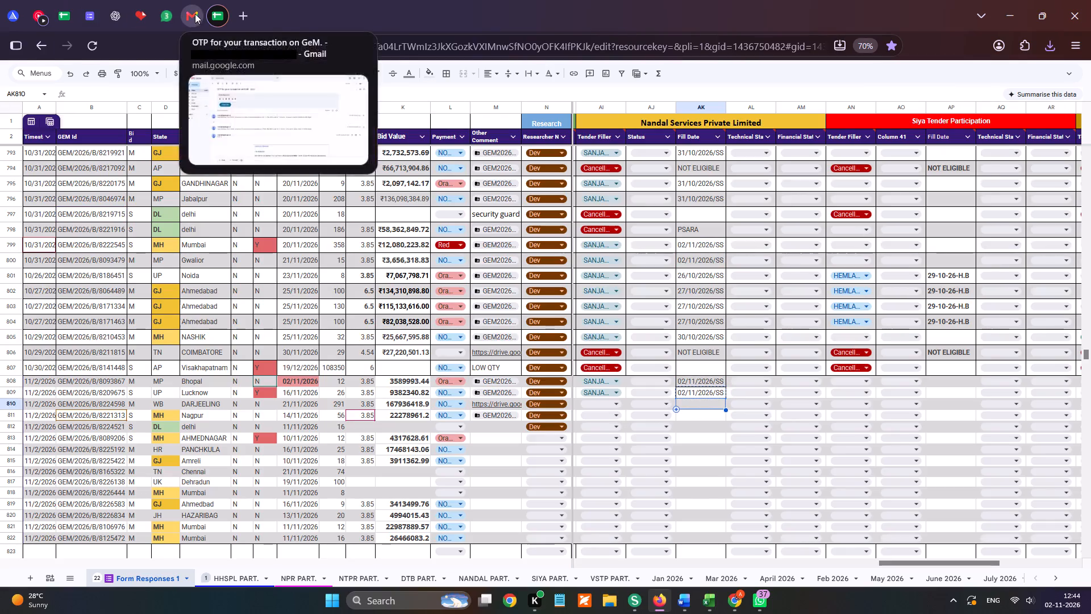